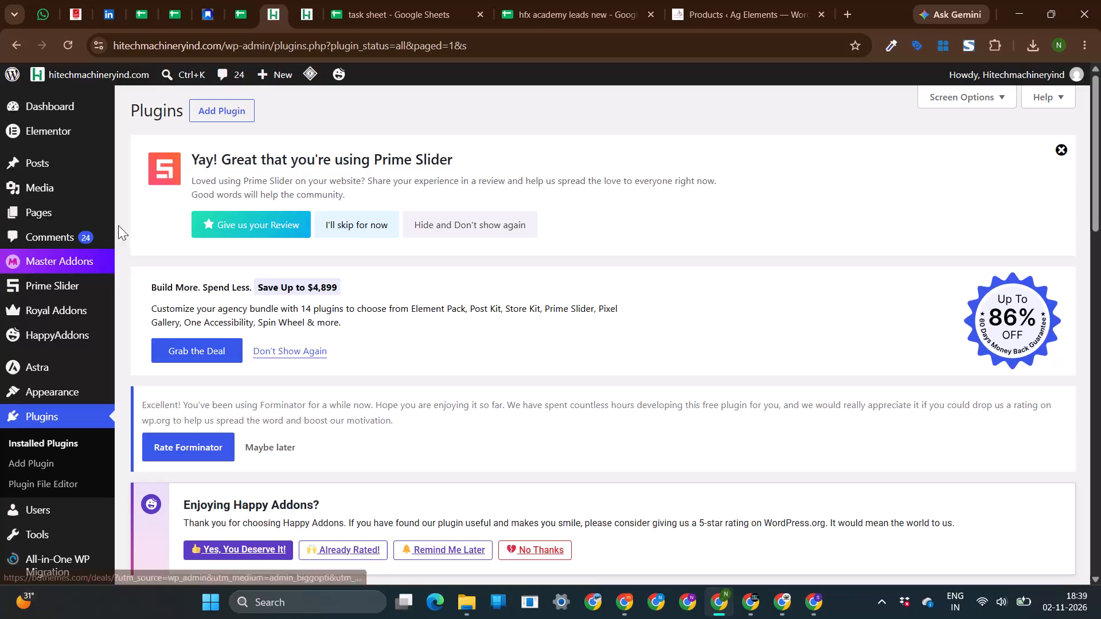
Visit the Hi-Tech Machinery home page, go down to its footer, and launch the theme customizer for that page.
left_click(59, 69)
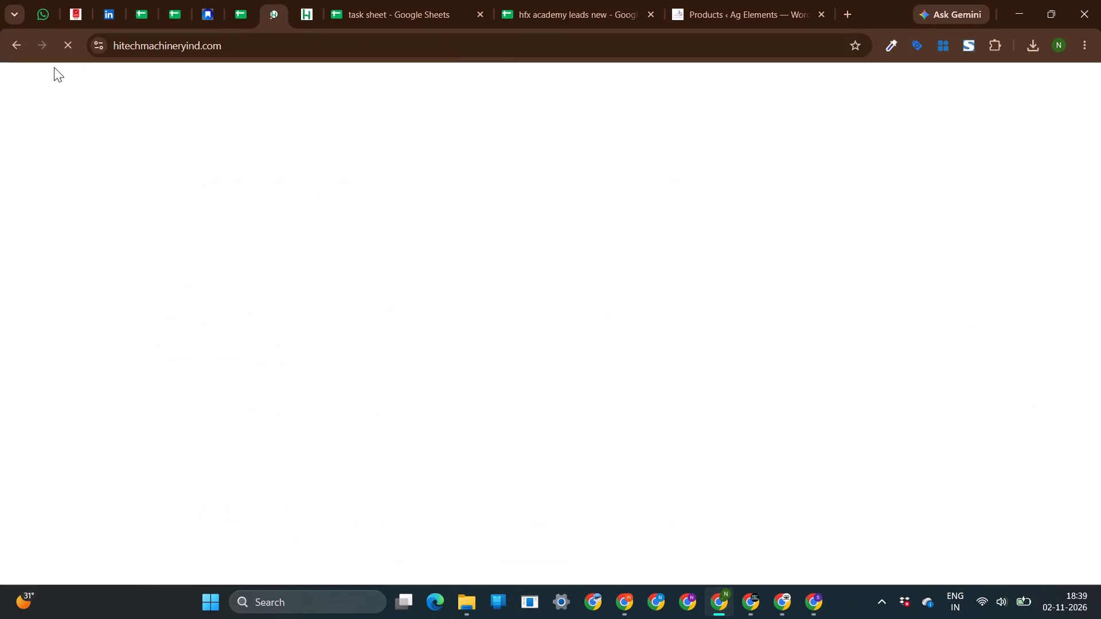
scroll(349, 291, "down", 5)
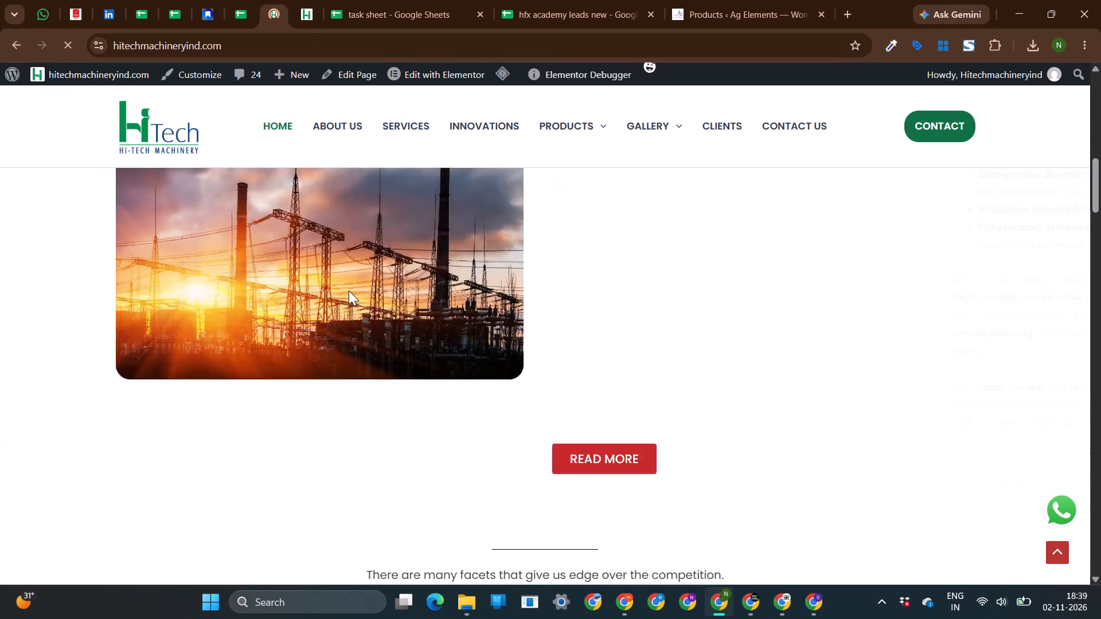
scroll(349, 291, "down", 16)
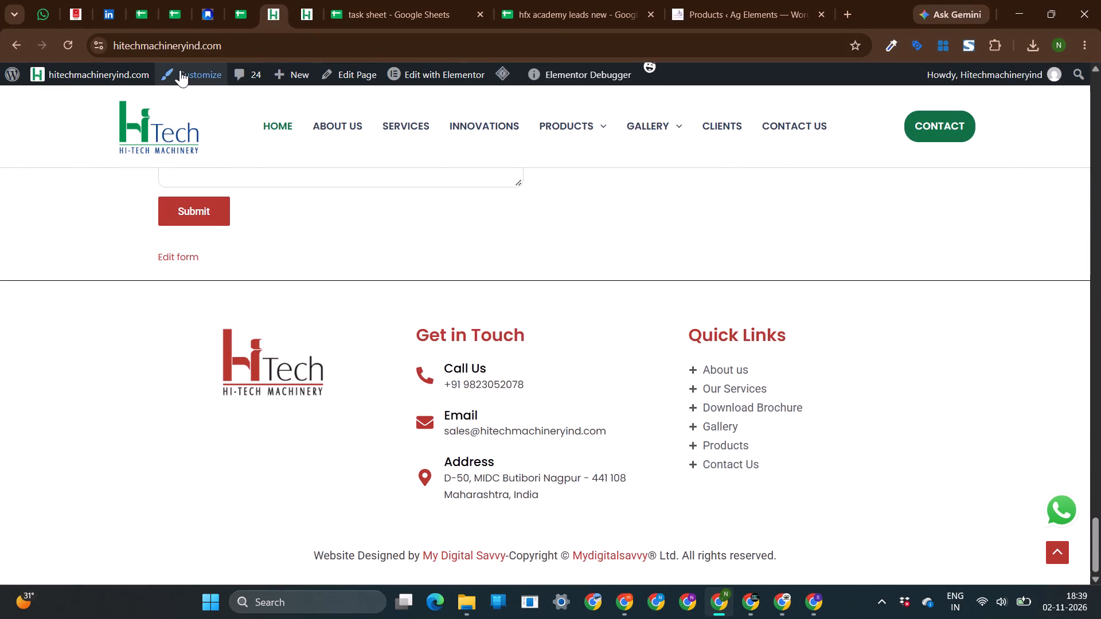
left_click(189, 75)
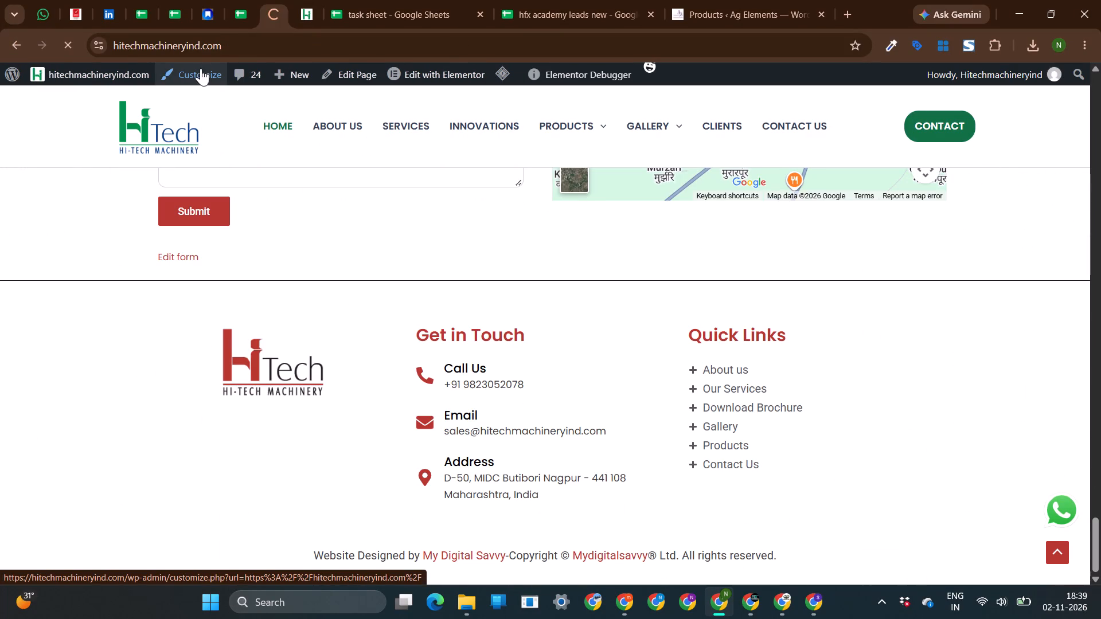
Switch to the Varsha Brandwave content calendar and examine the post rows and the client approval options.
left_click(181, 18)
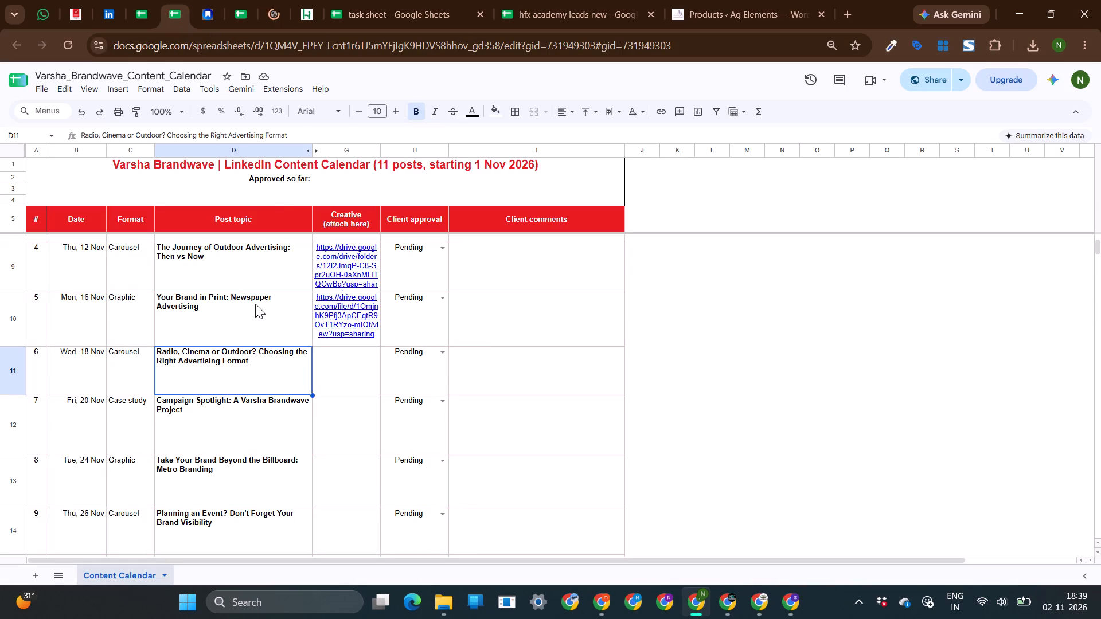
left_click(408, 350)
left_click(438, 352)
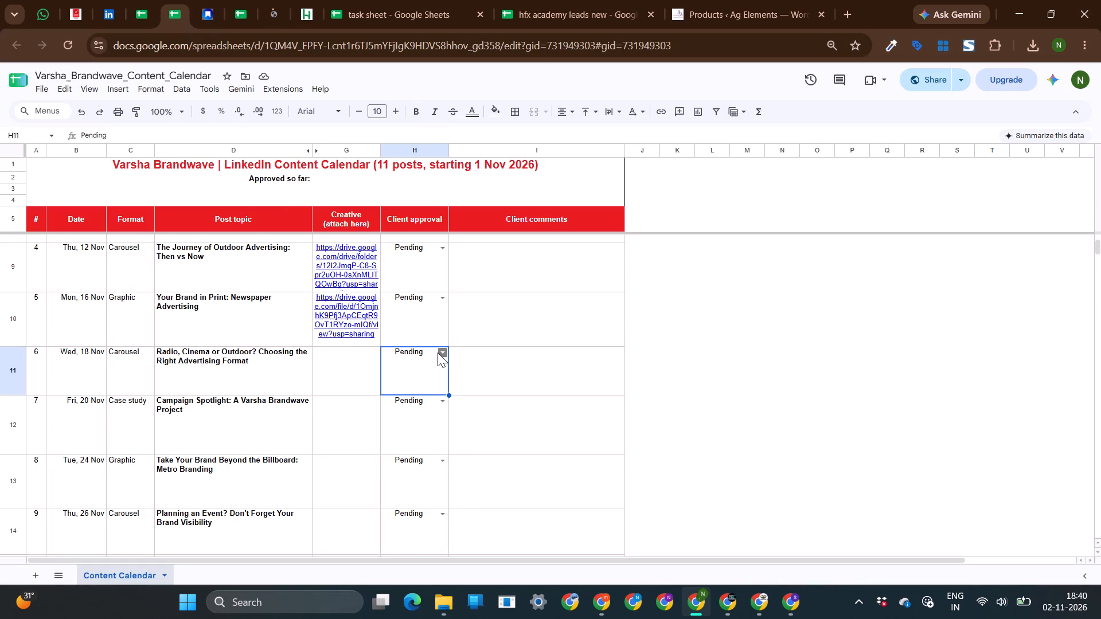
left_click(498, 381)
scroll(498, 381, "up", 3)
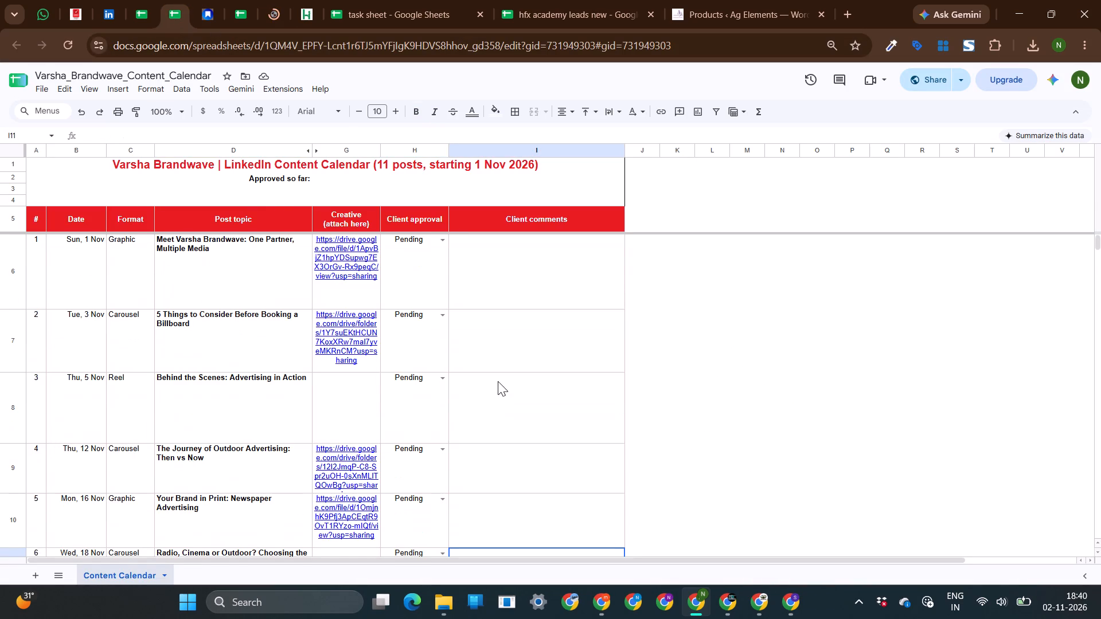
left_click(412, 239)
left_click(442, 237)
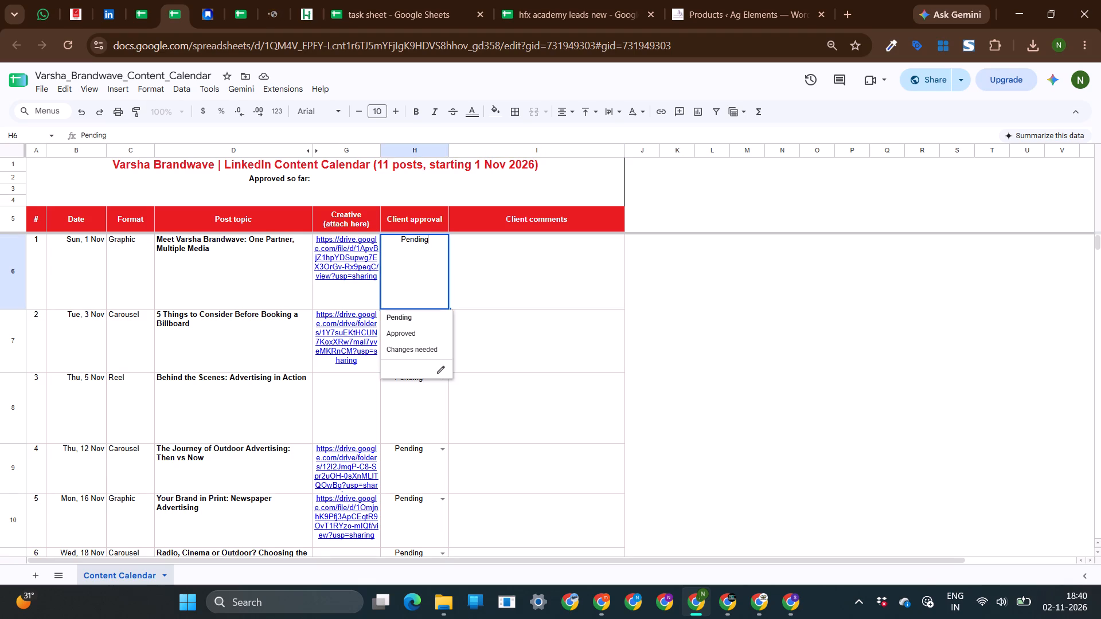
left_click(495, 332)
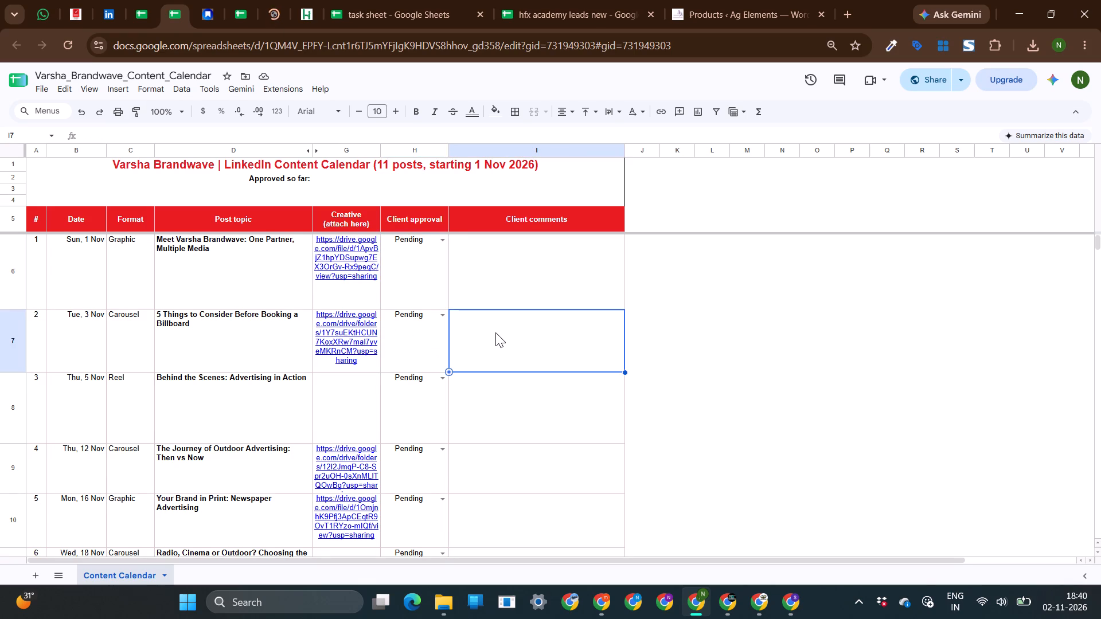
scroll(495, 332, "down", 2)
scroll(374, 398, "up", 2)
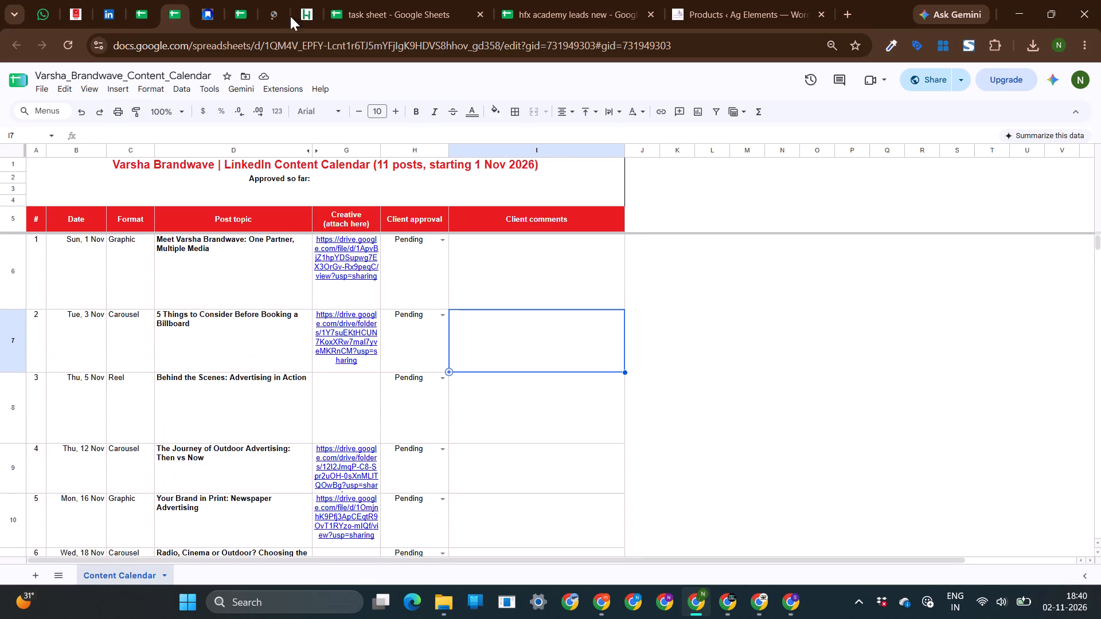
Back in the site customizer, delete the logo image block from the footer's Widget 1.
left_click(264, 2)
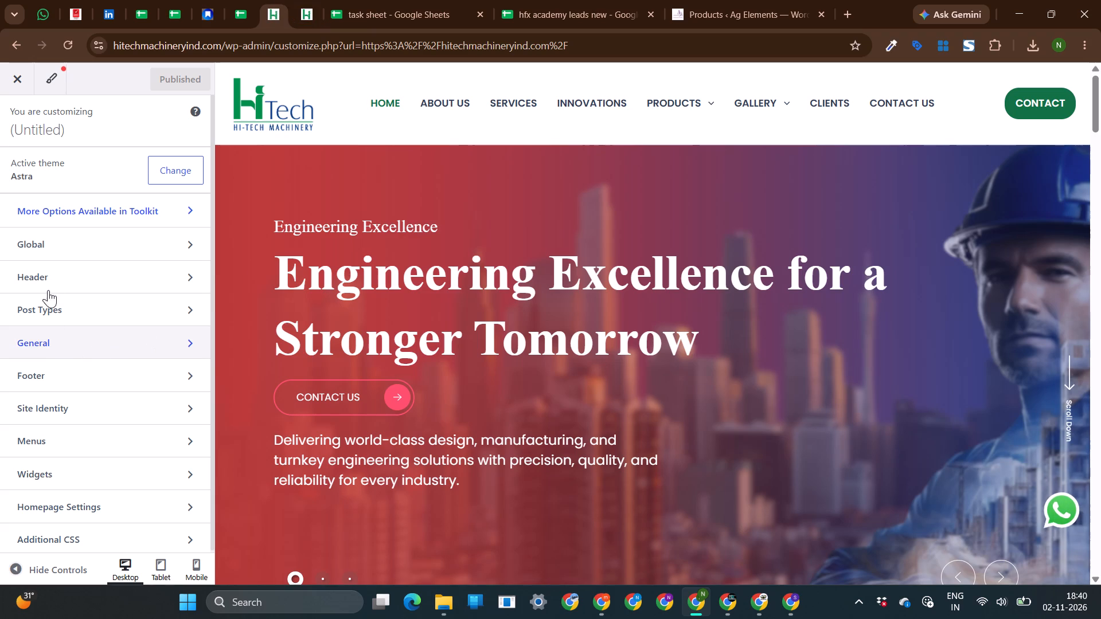
left_click(65, 381)
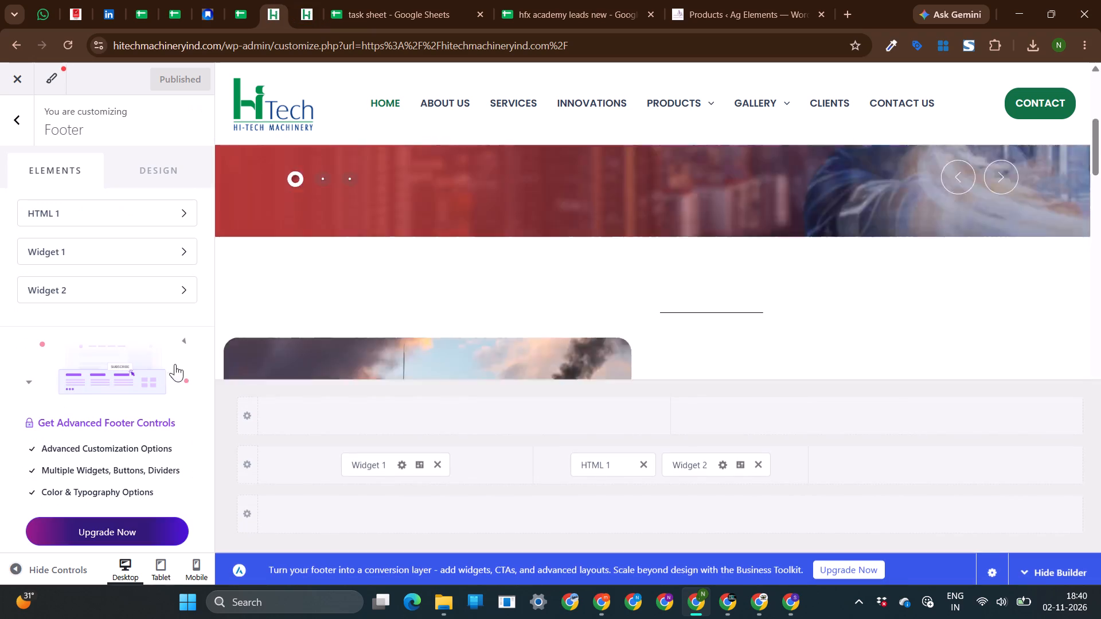
left_click(365, 458)
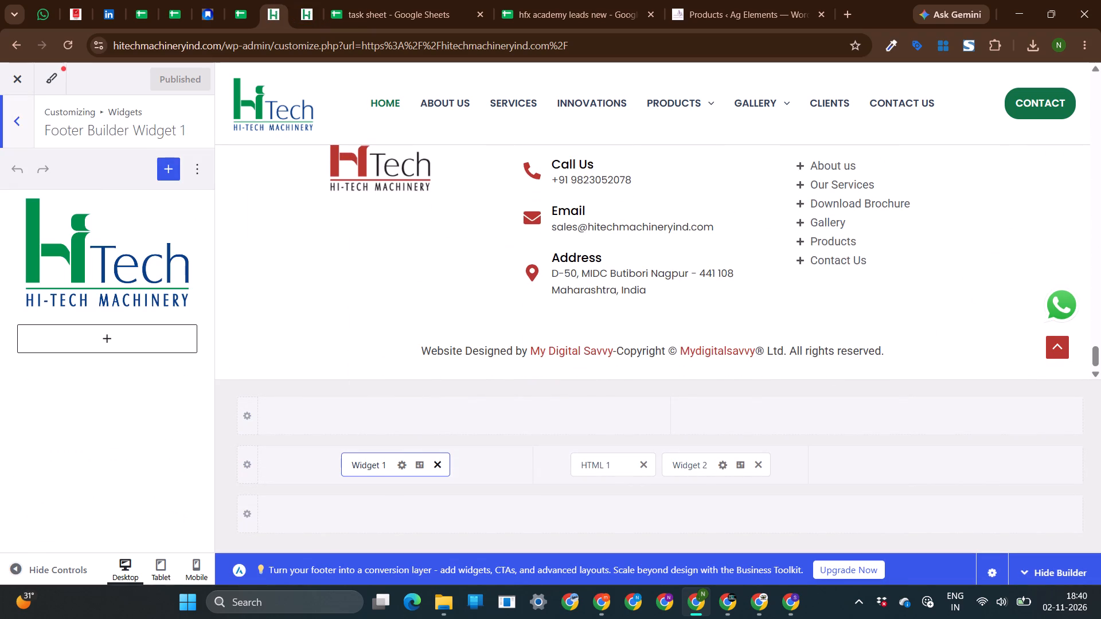
left_click(114, 274)
left_click(297, 163)
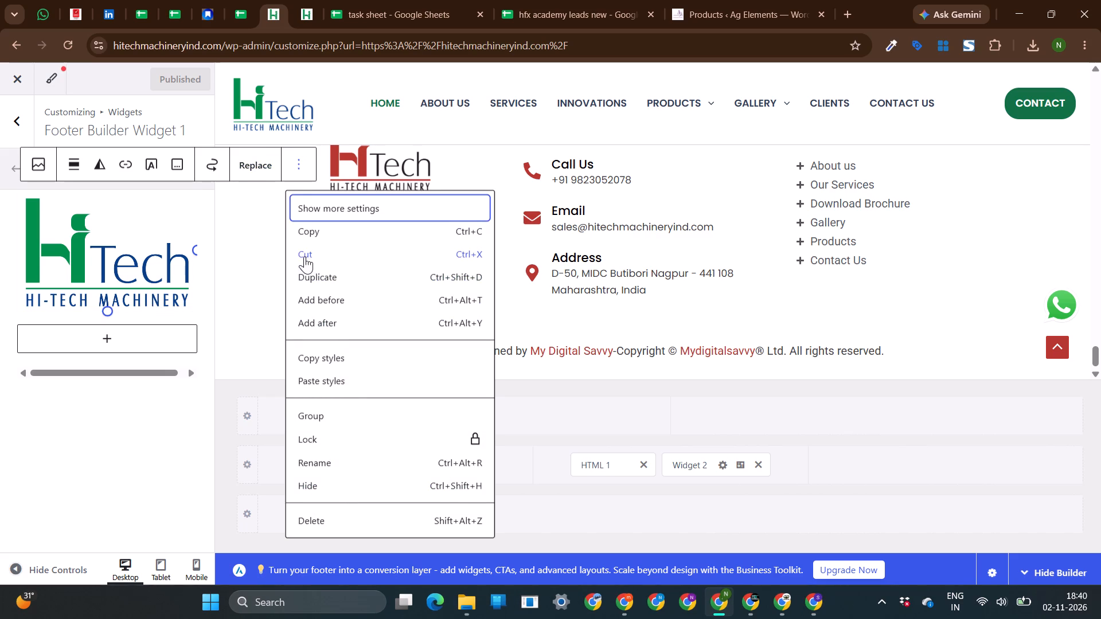
left_click(330, 516)
Add an image block to footer Widget 1 using the first "hi tech logo" image from the media library.
left_click(101, 199)
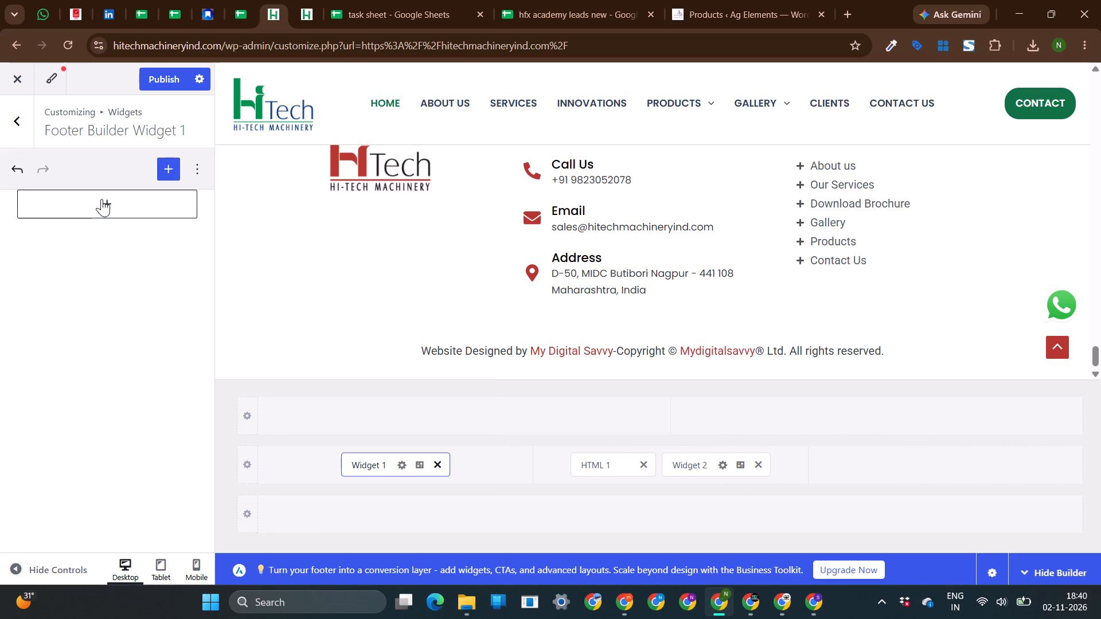
left_click(125, 323)
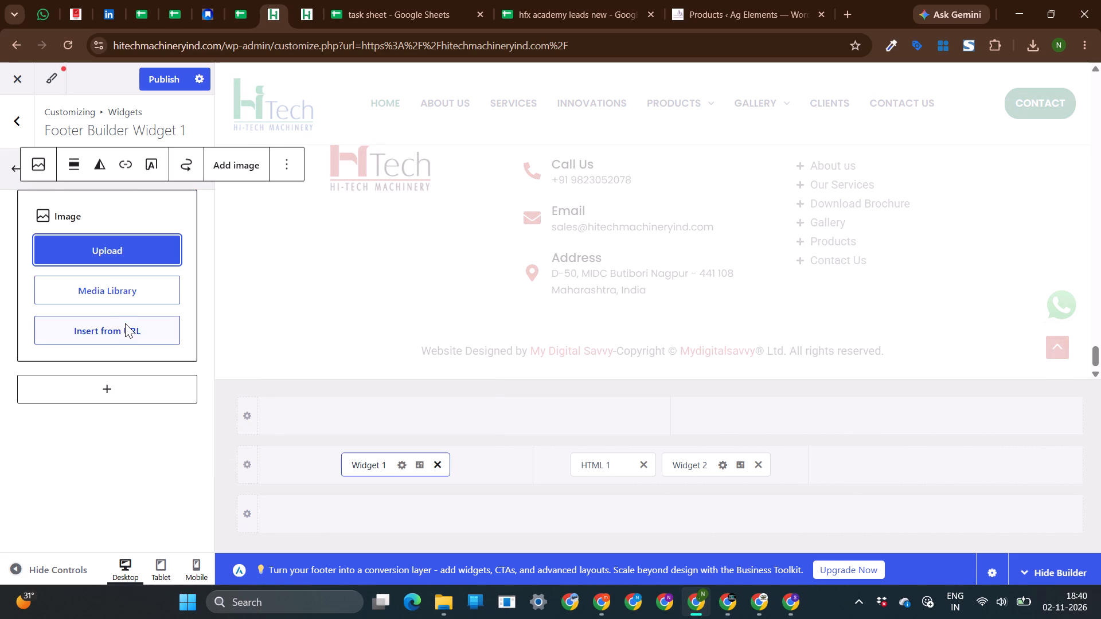
left_click(125, 297)
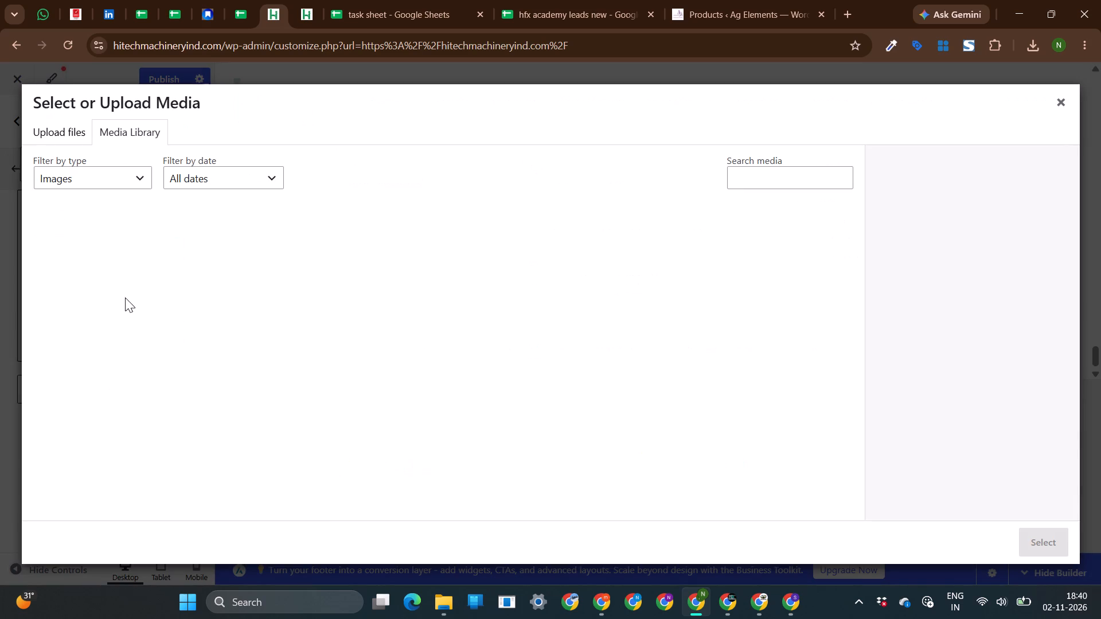
left_click(102, 246)
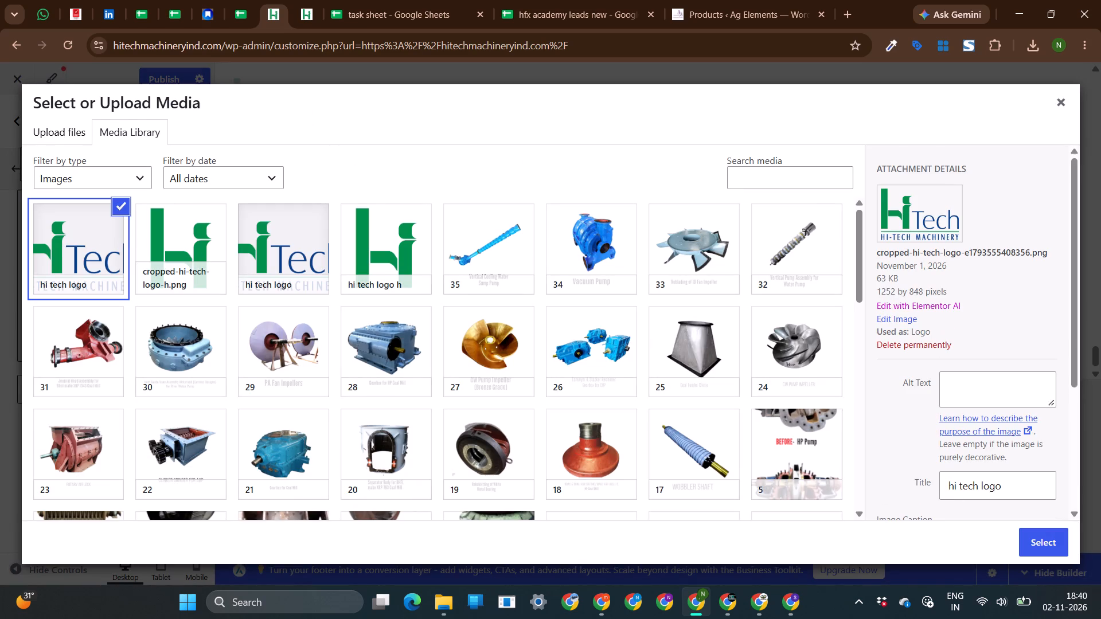
left_click(1028, 540)
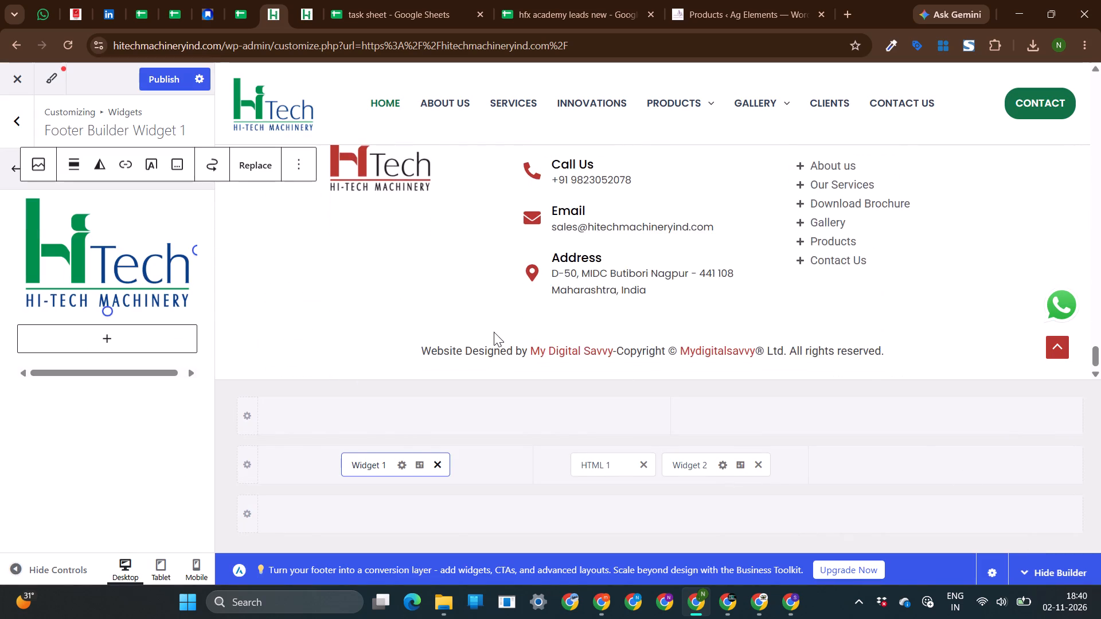
Check the footer in the preview and publish the customizer changes.
scroll(494, 332, "up", 3)
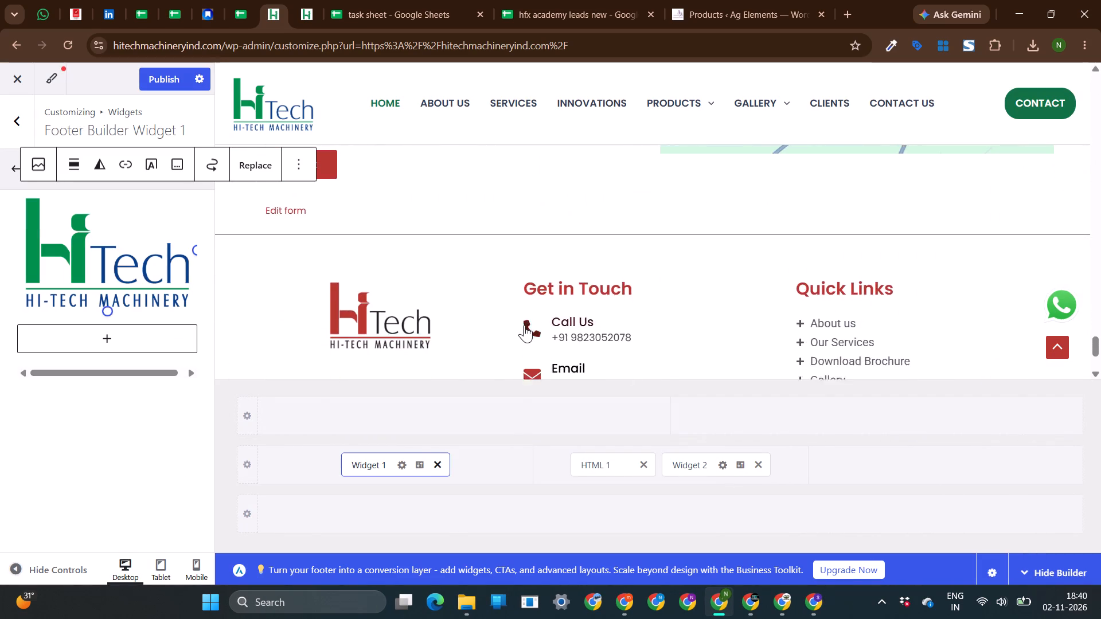
scroll(524, 325, "down", 2)
left_click(110, 437)
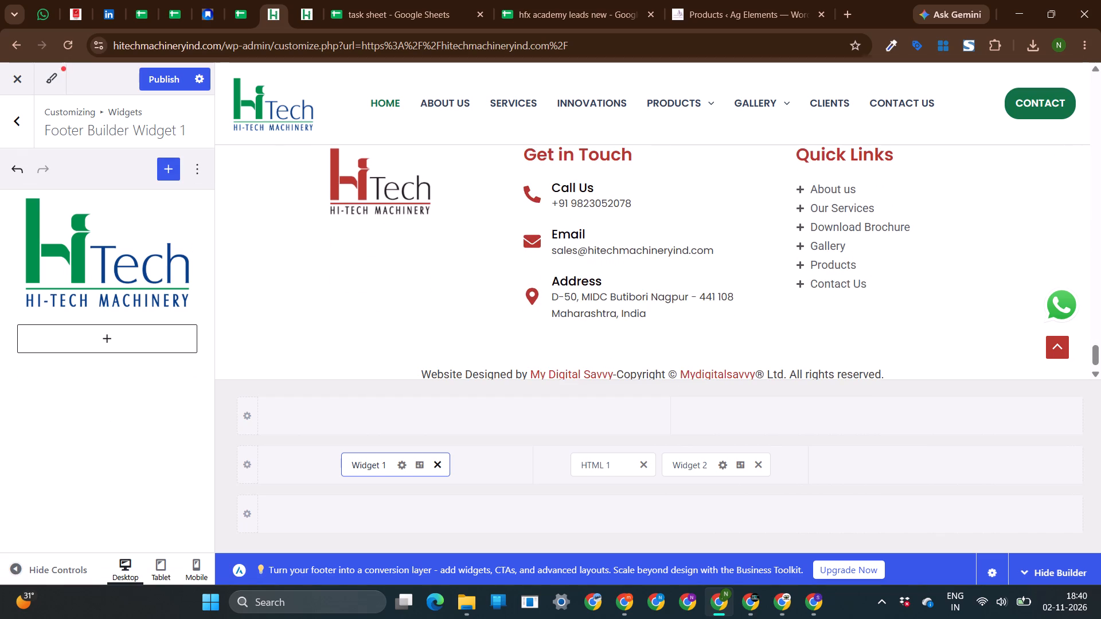
left_click(171, 80)
scroll(633, 268, "down", 2)
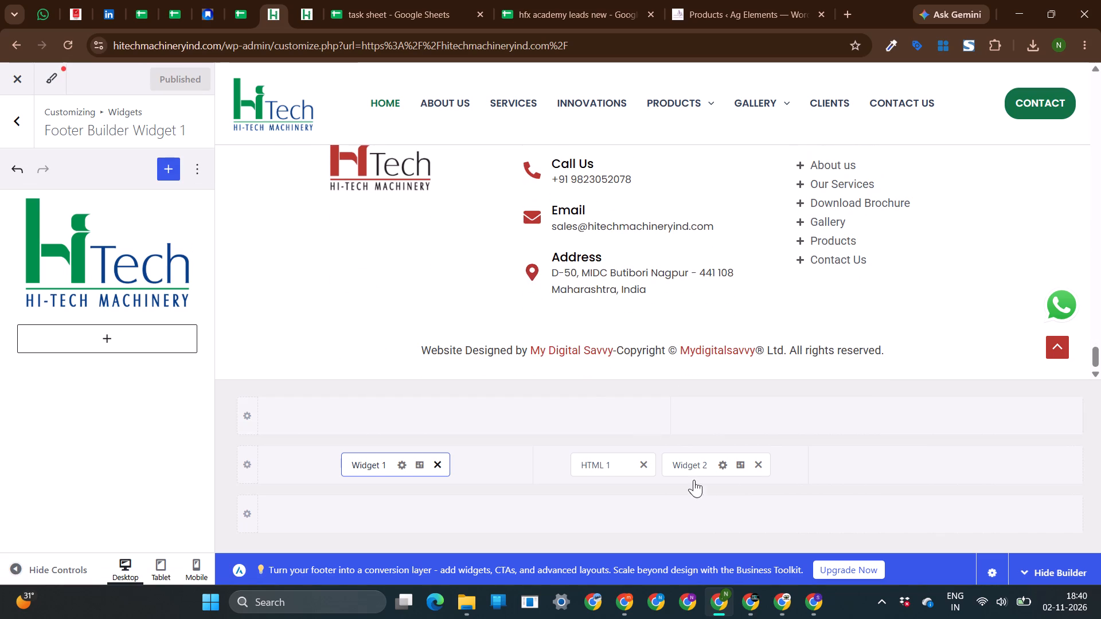
Close the customizer and inspect the footer logo on the site's home page.
left_click(309, 1)
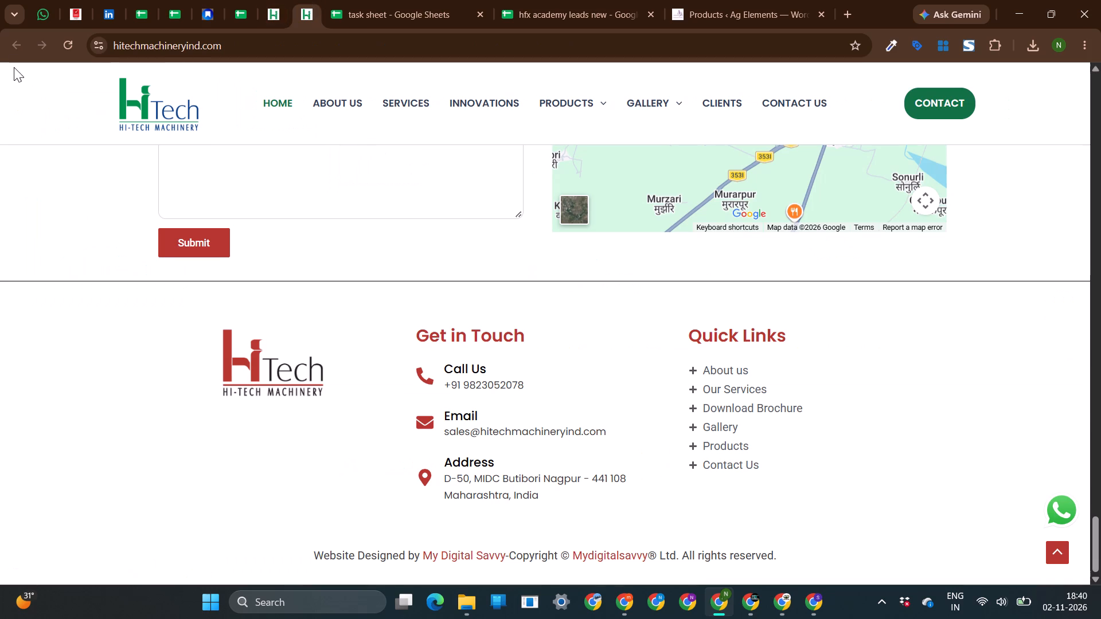
left_click(10, 47)
left_click(273, 2)
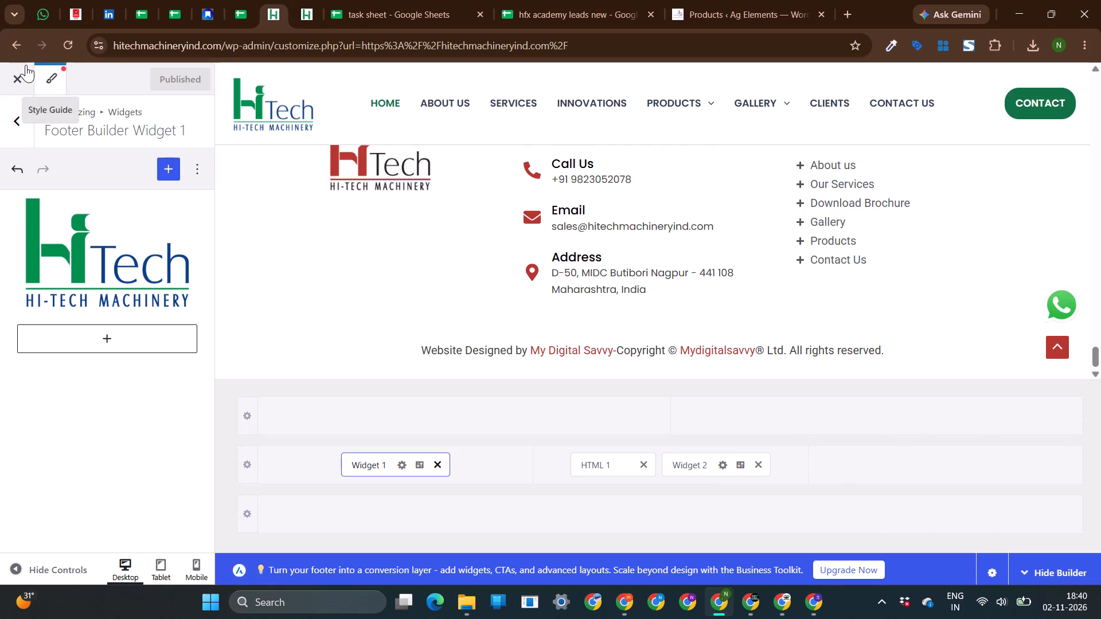
left_click(18, 77)
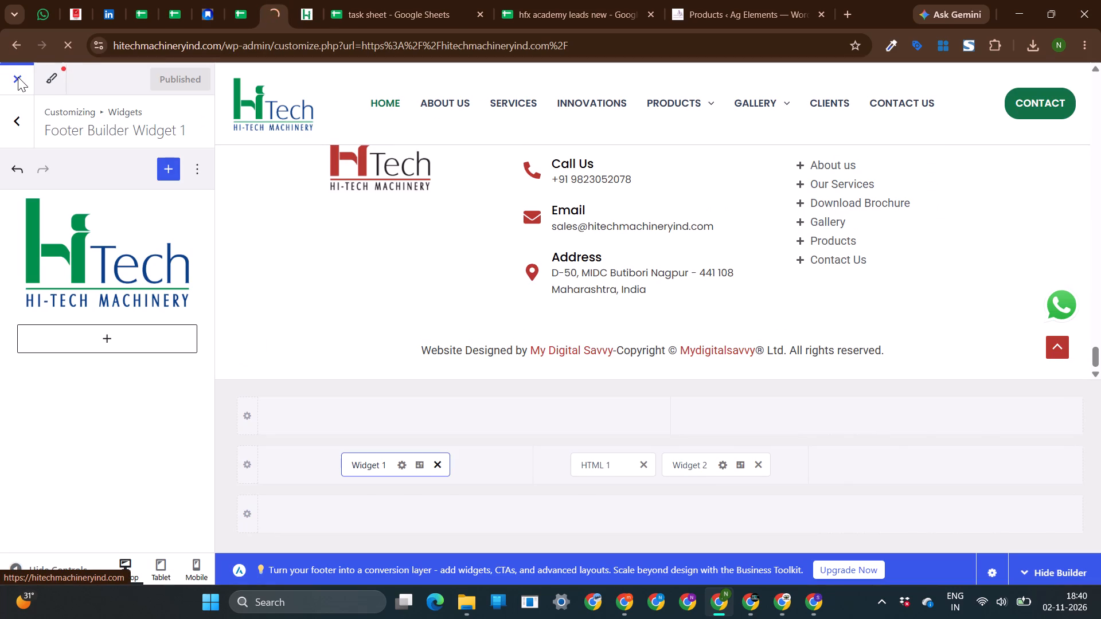
scroll(272, 302, "down", 18)
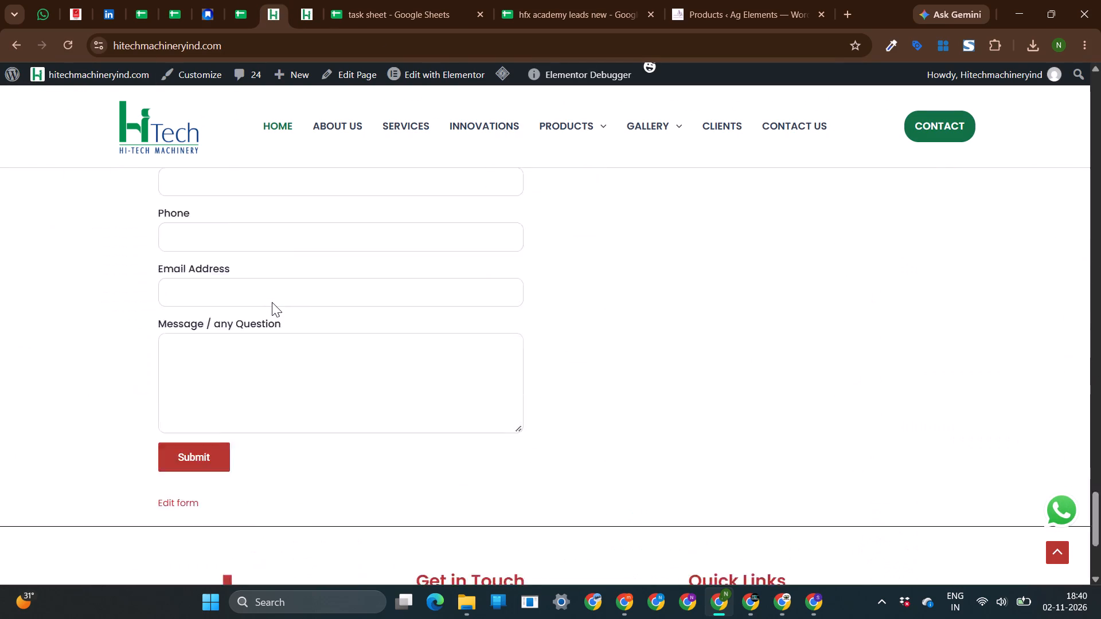
scroll(272, 302, "down", 4)
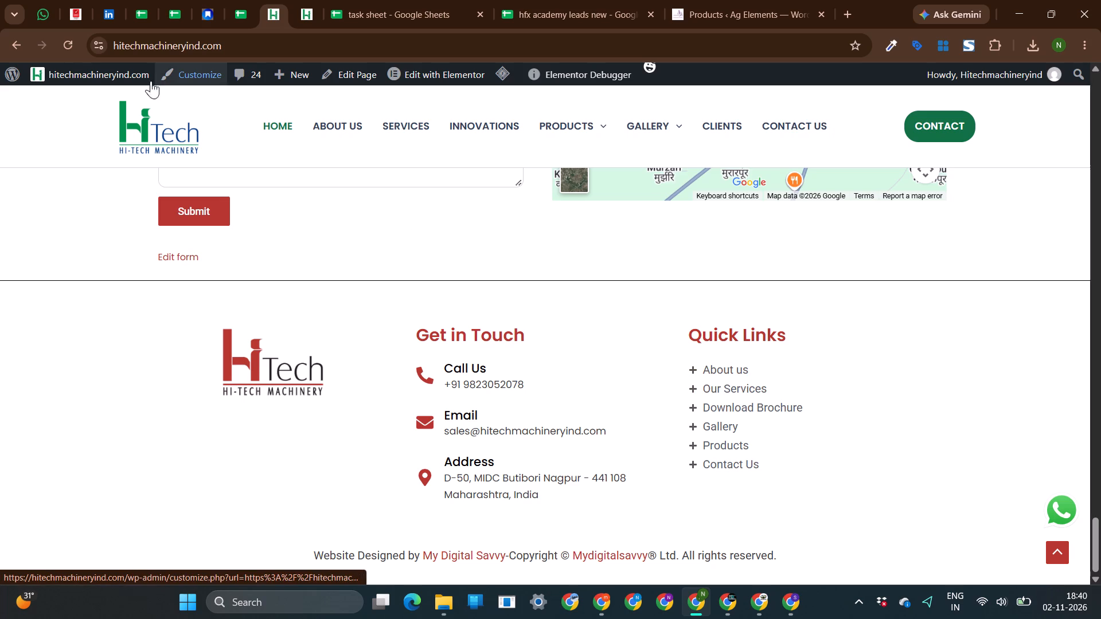
Reload the home page in the second site tab and examine its footer logo again.
left_click(15, 68)
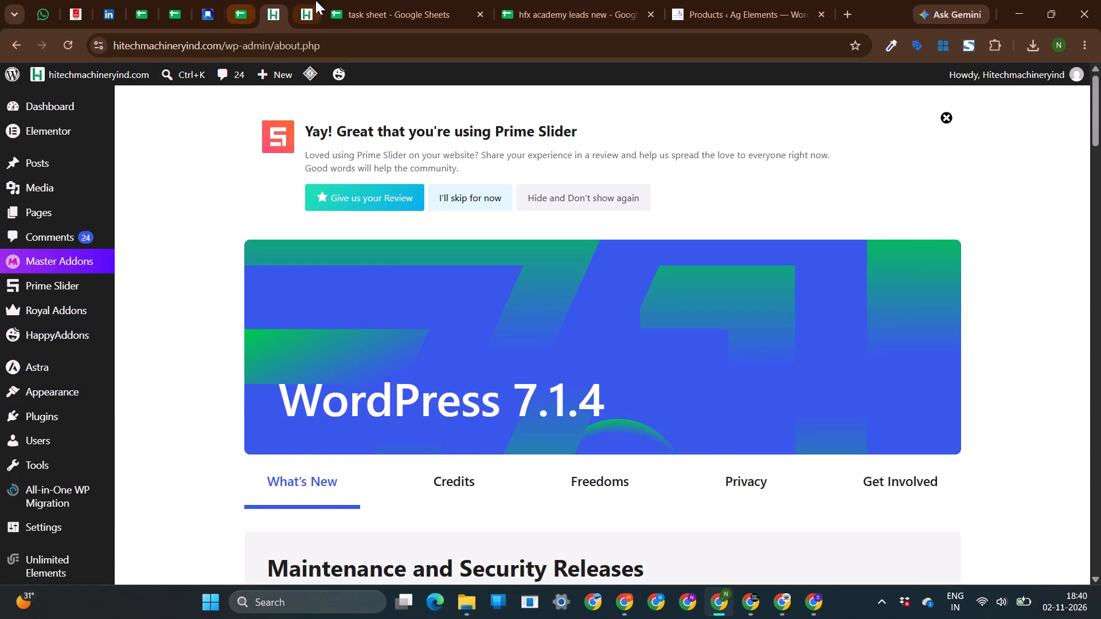
left_click(294, 9)
left_click(275, 6)
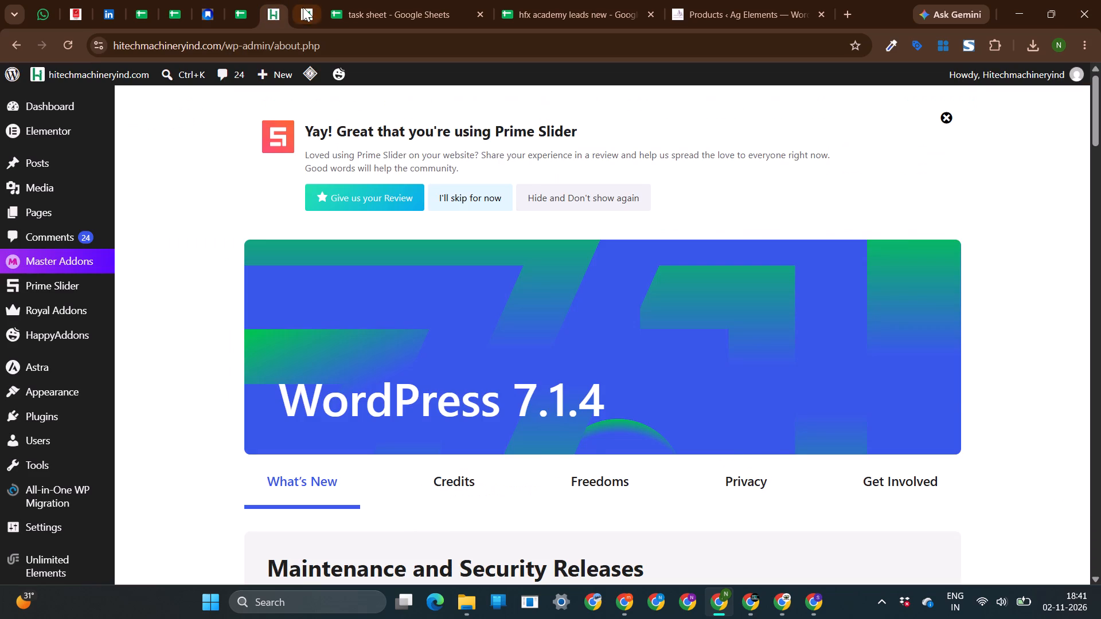
left_click(303, 7)
left_click(75, 45)
left_click(275, 6)
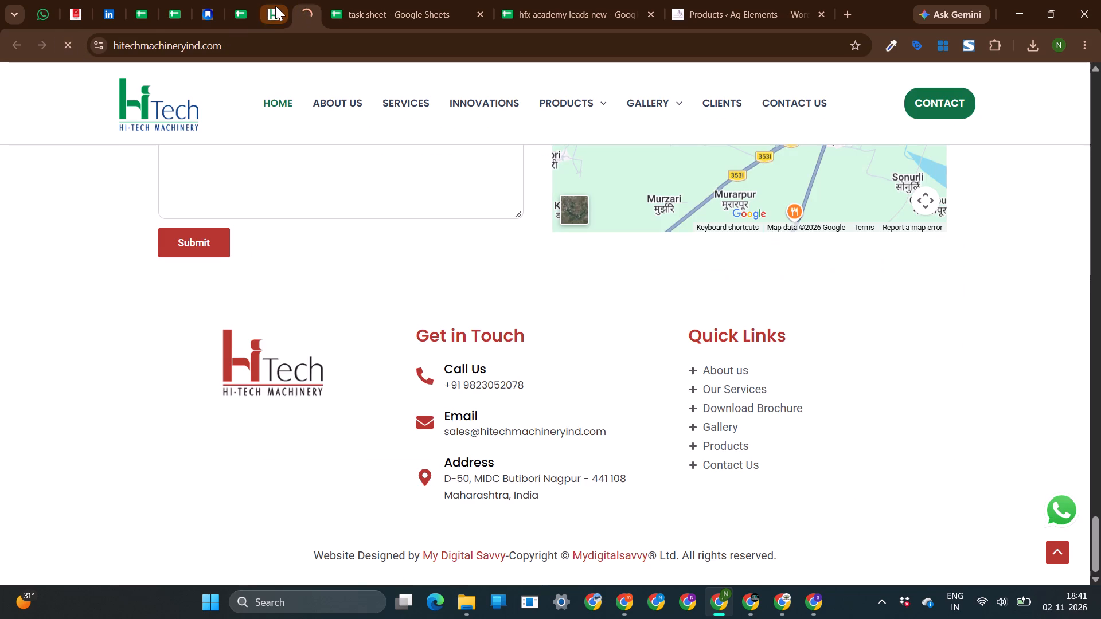
left_click(313, 5)
scroll(338, 144, "up", 1)
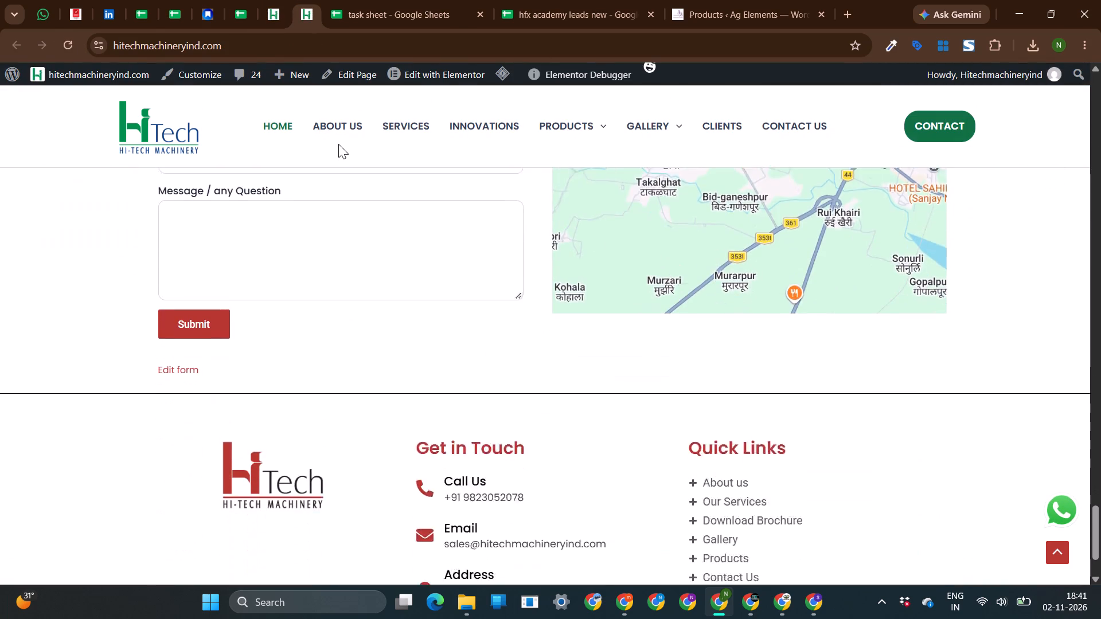
scroll(338, 144, "down", 4)
left_click(276, 0)
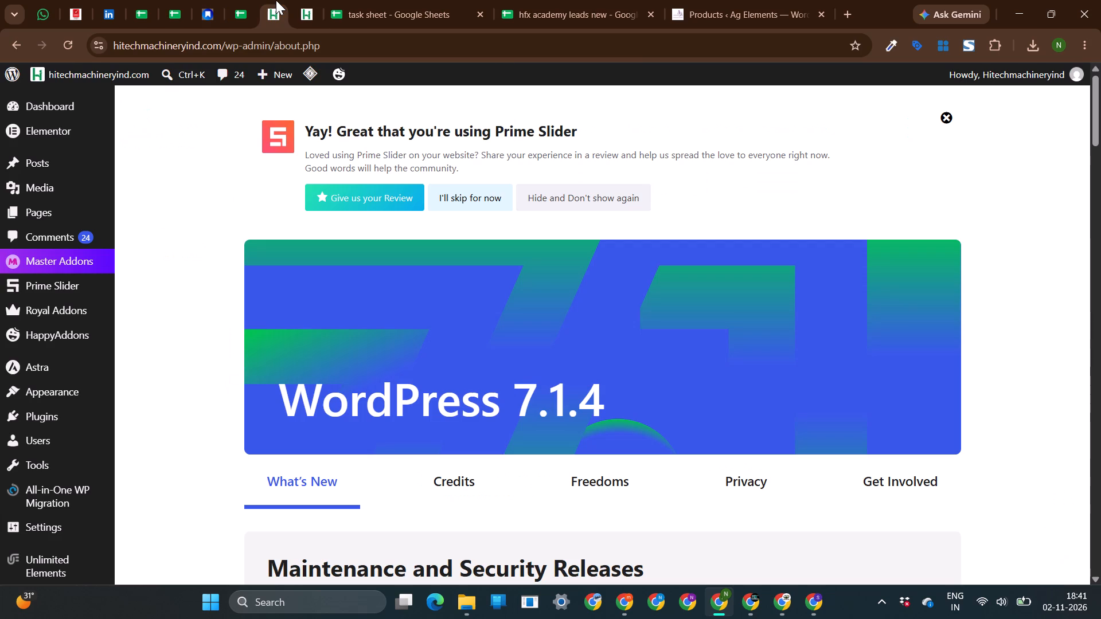
left_click(320, 0)
scroll(418, 424, "down", 4)
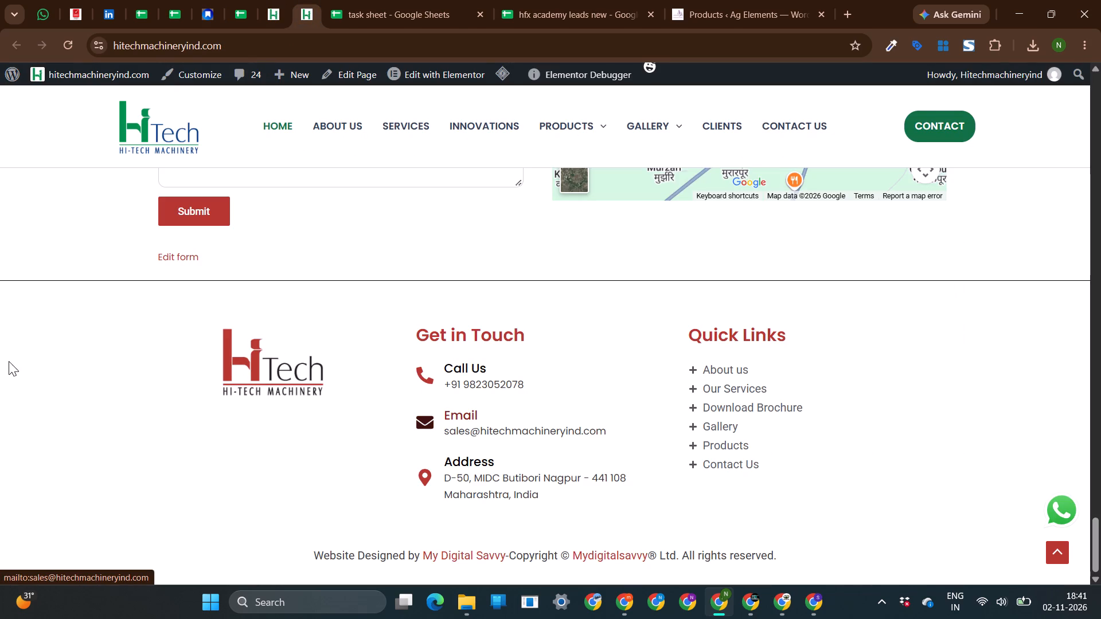
Capture a full-width screenshot of the home page's footer area, from its top divider line downward.
key("Print")
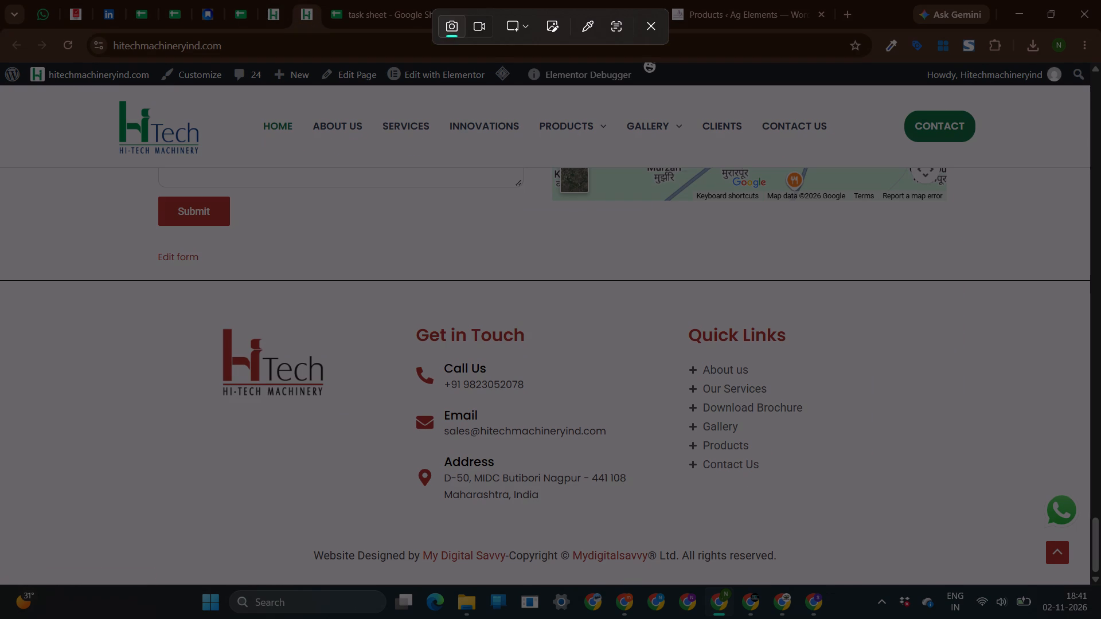
left_click_drag(0, 272, 1100, 612)
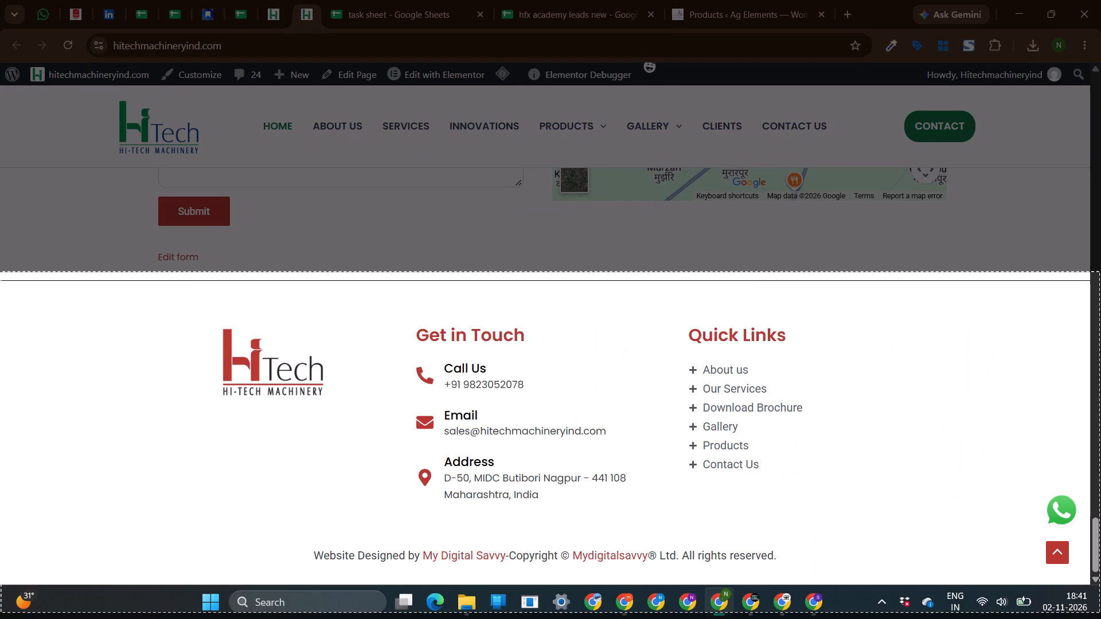
Complete the footer screenshot with the capture area ending just below the copyright line.
left_click_drag(1100, 612, 1041, 579)
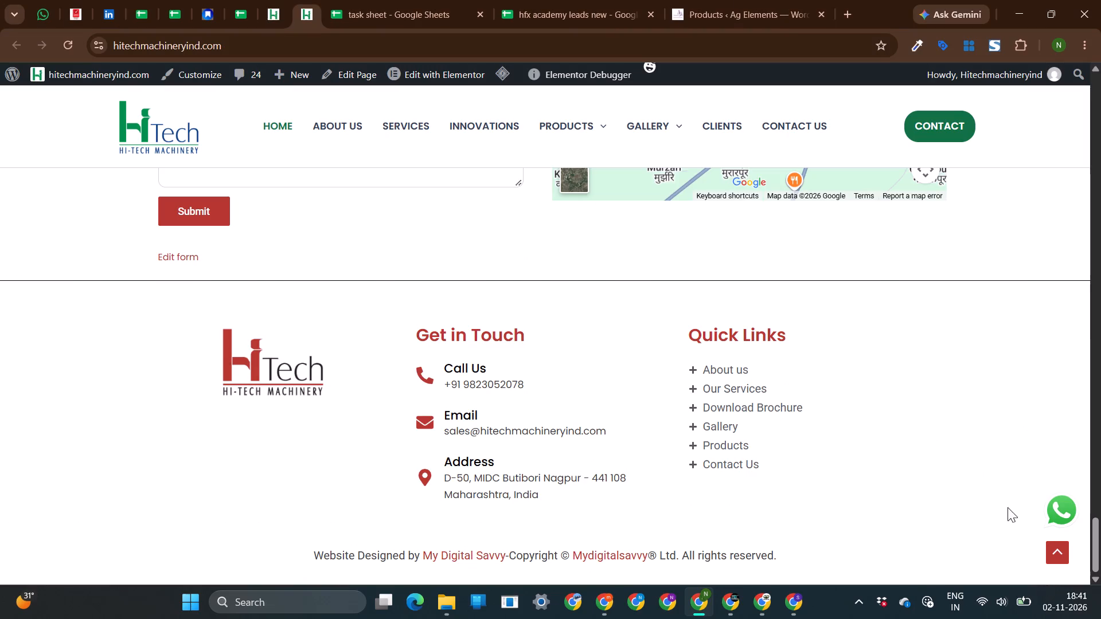
left_click(848, 10)
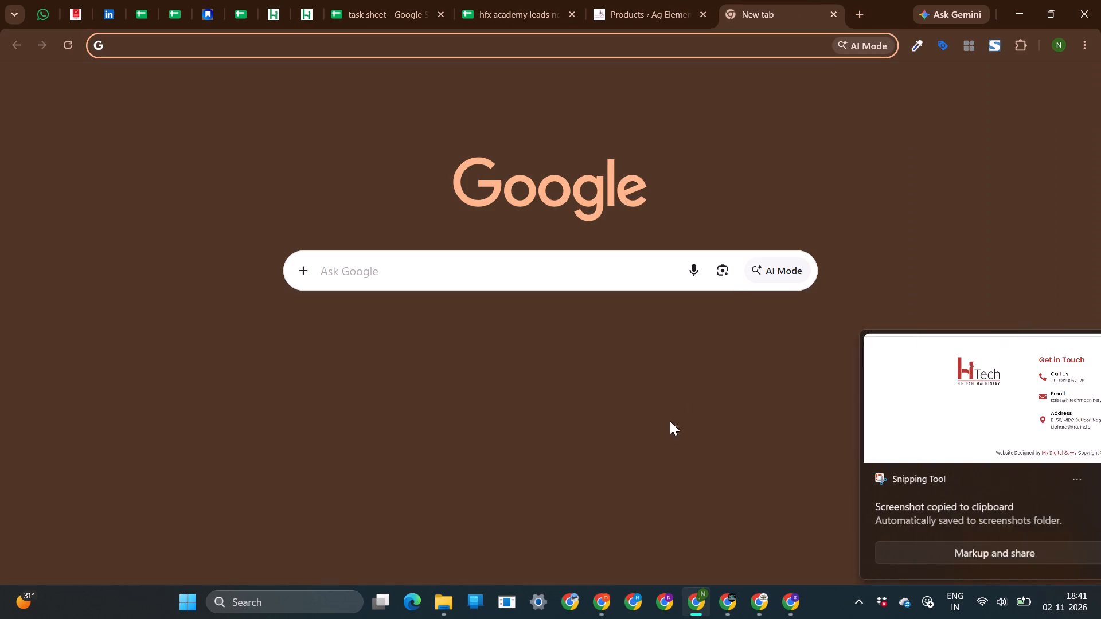
left_click(994, 2)
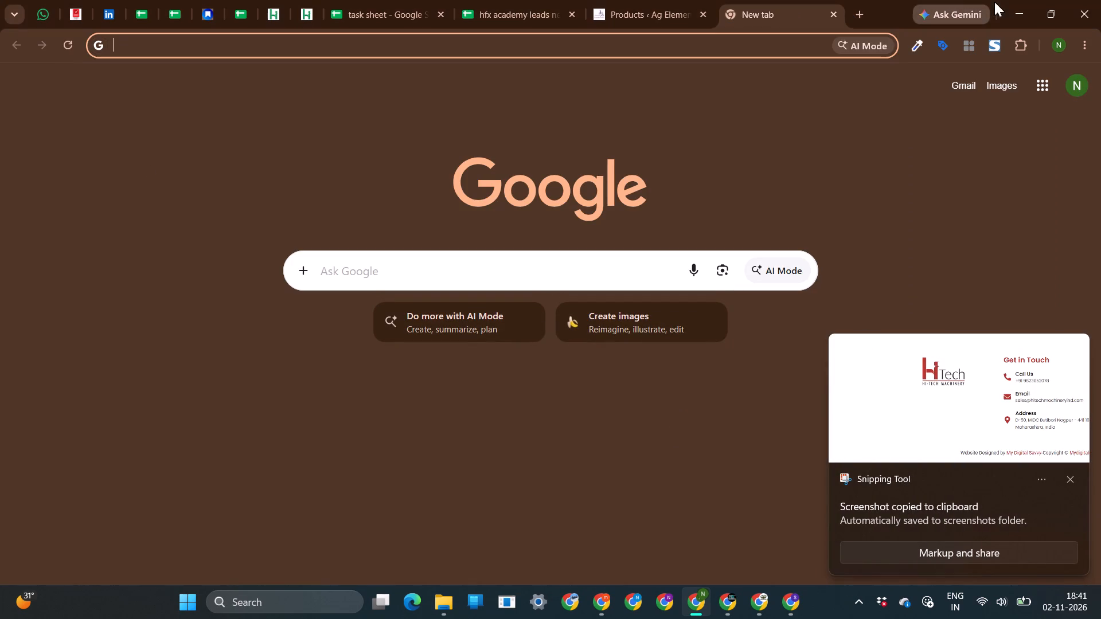
left_click(1036, 2)
left_click(1032, 43)
left_click(1021, 14)
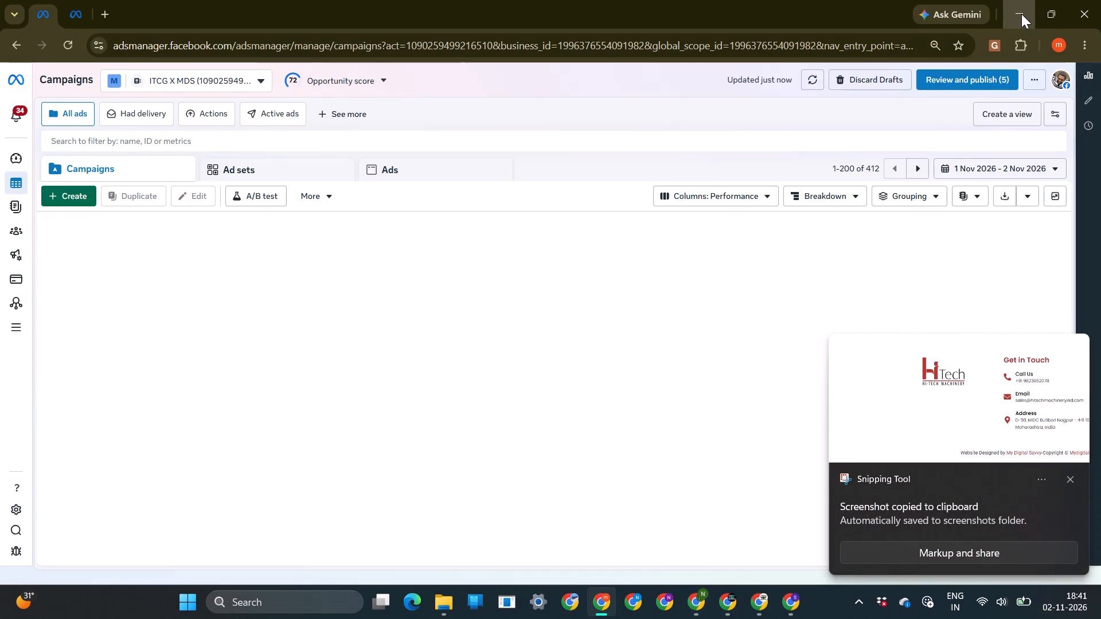
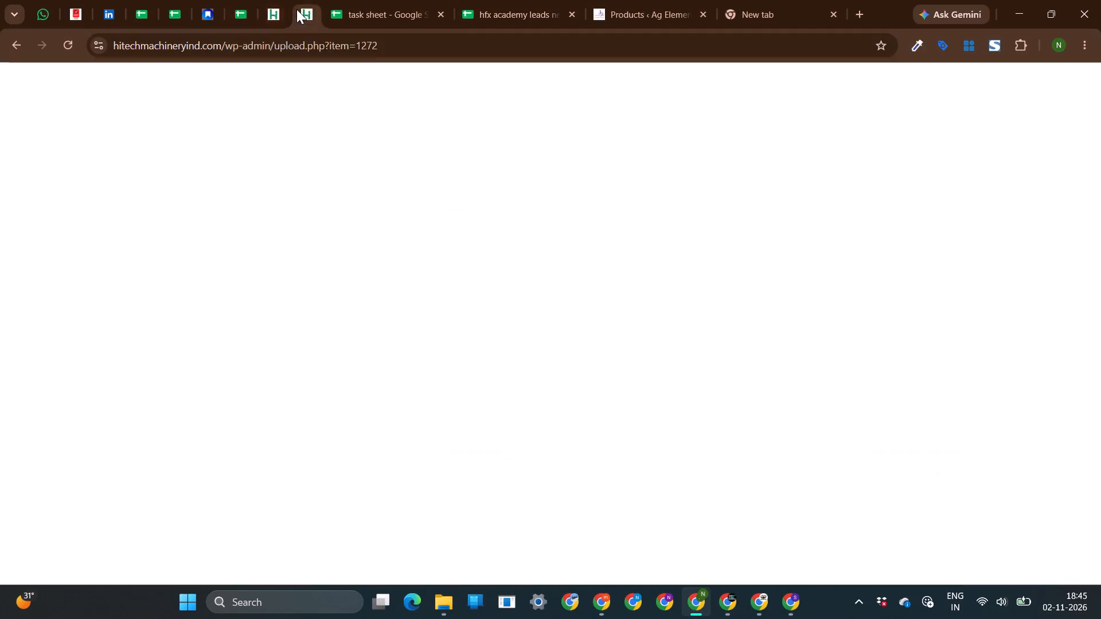
left_click(1064, 109)
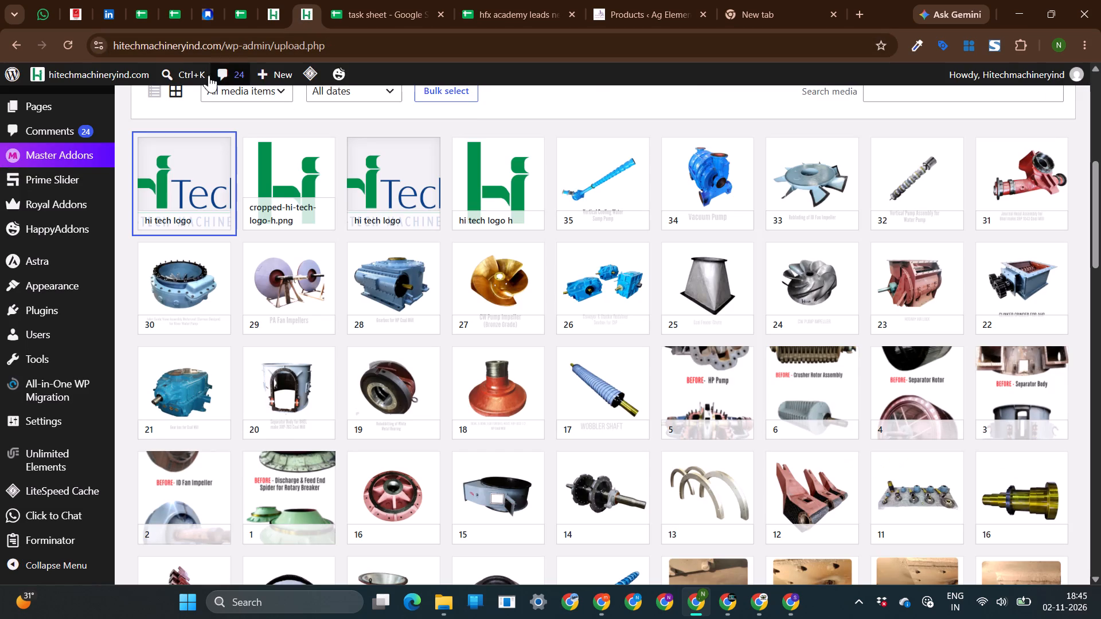
left_click(115, 68)
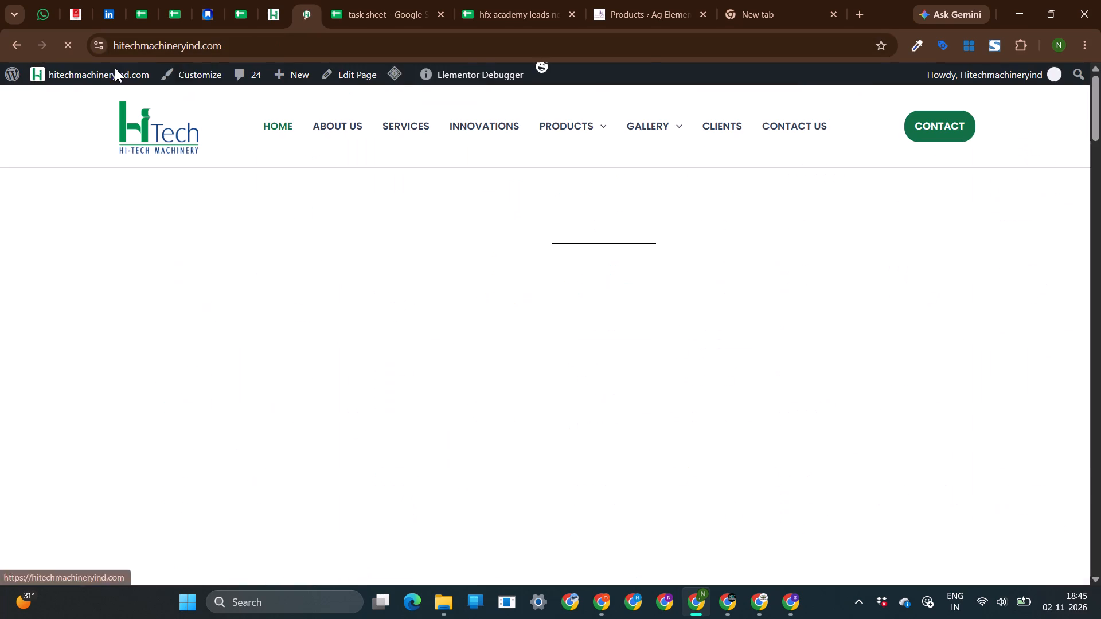
left_click(209, 69)
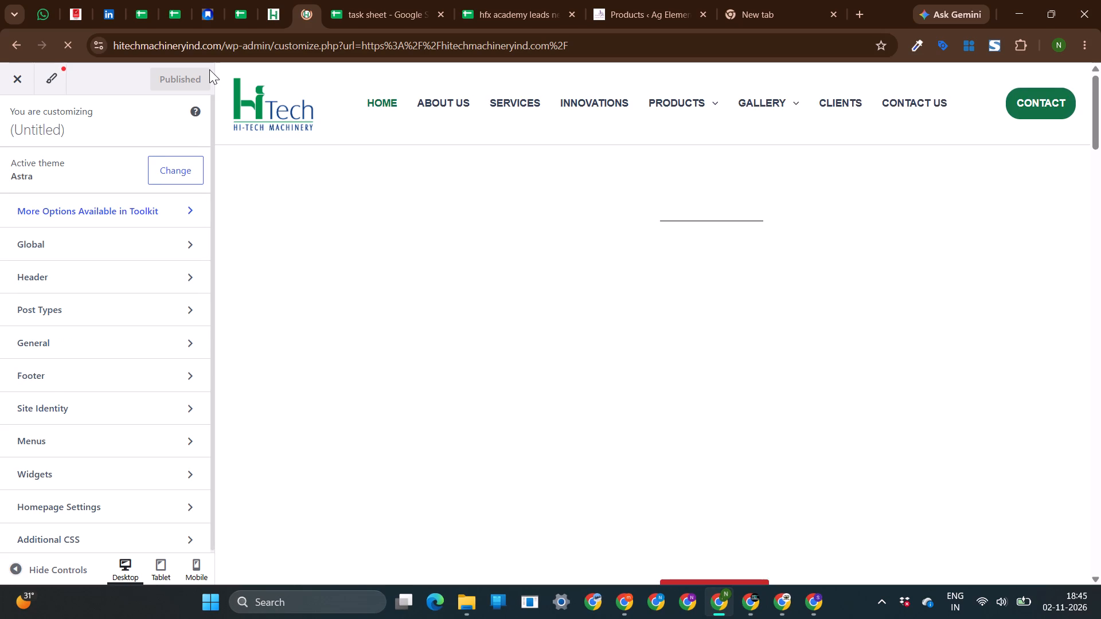
left_click(77, 382)
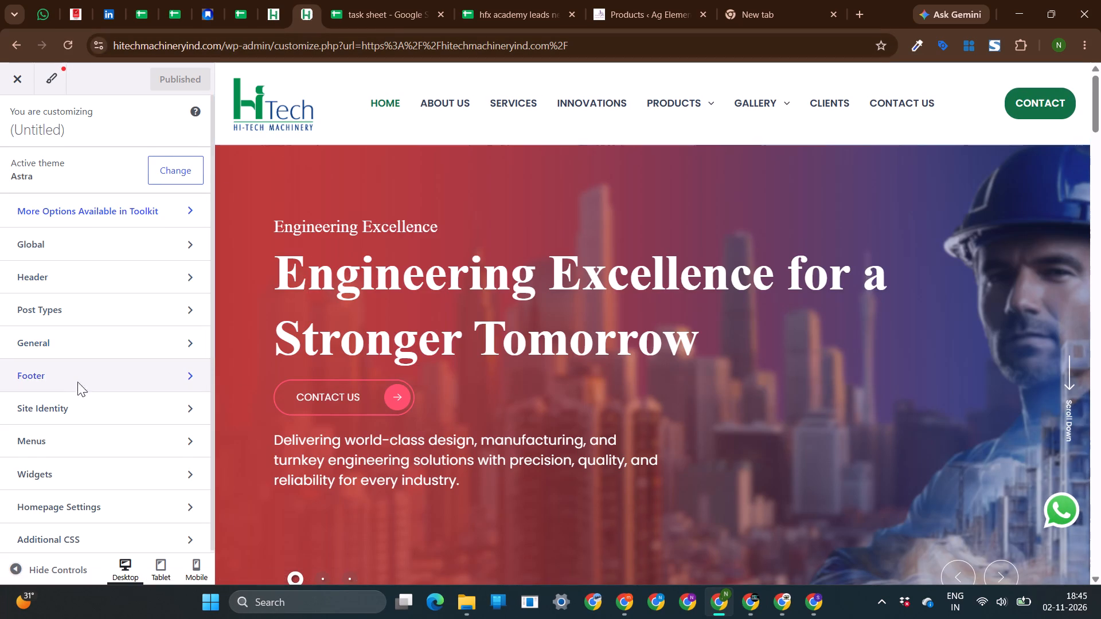
left_click(161, 371)
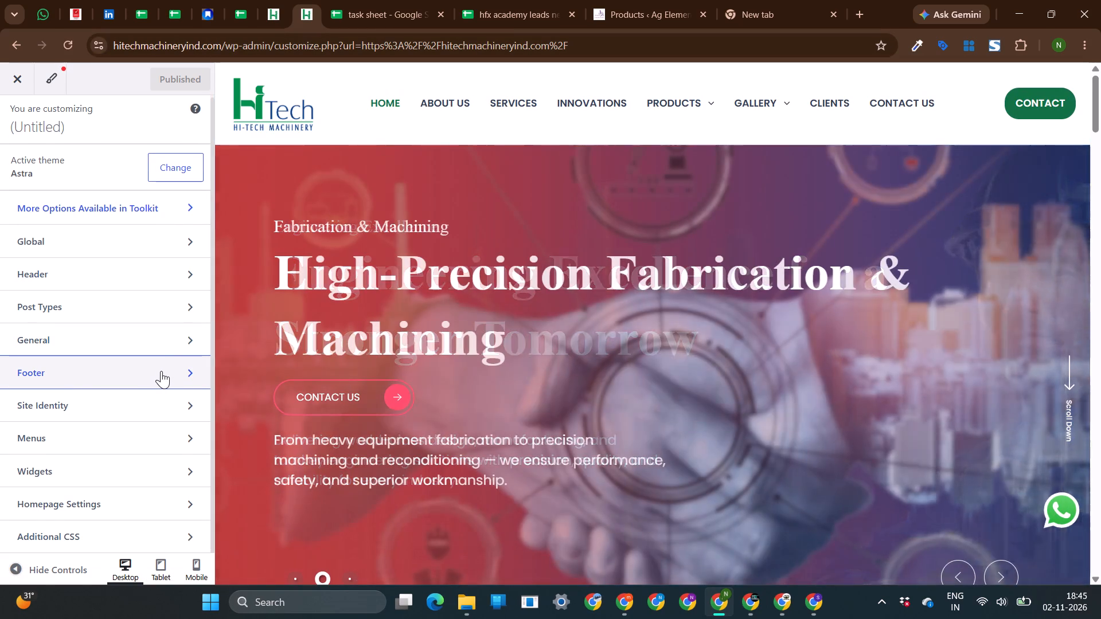
Remove Widget 1, HTML 1 and Widget 2 from the footer builder, publish the change and leave the customizer.
scroll(366, 371, "down", 6)
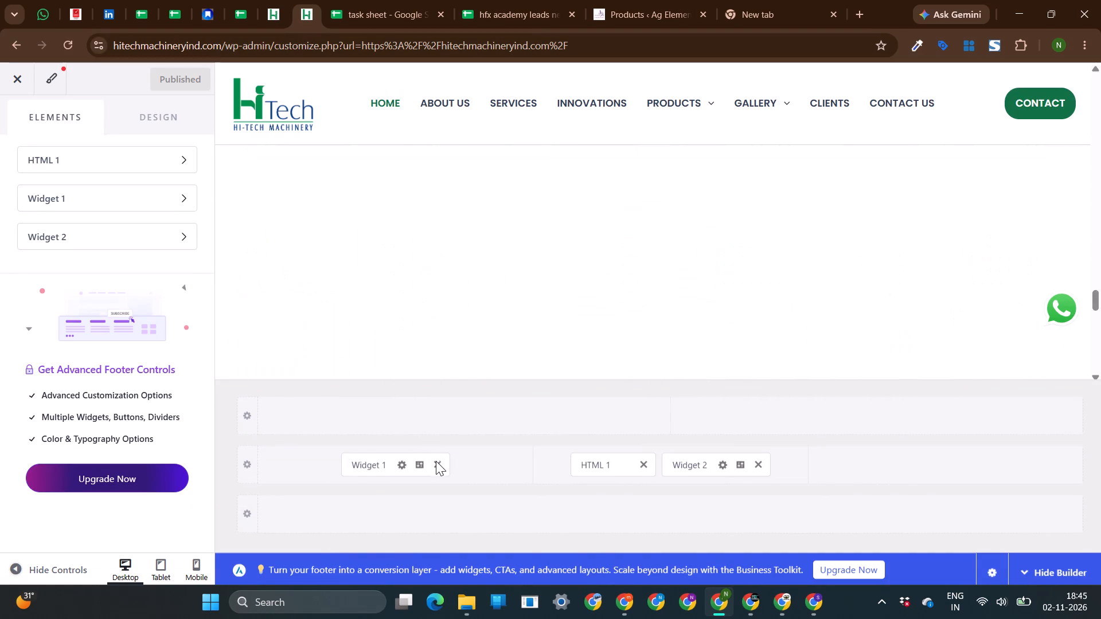
left_click(436, 461)
left_click(643, 463)
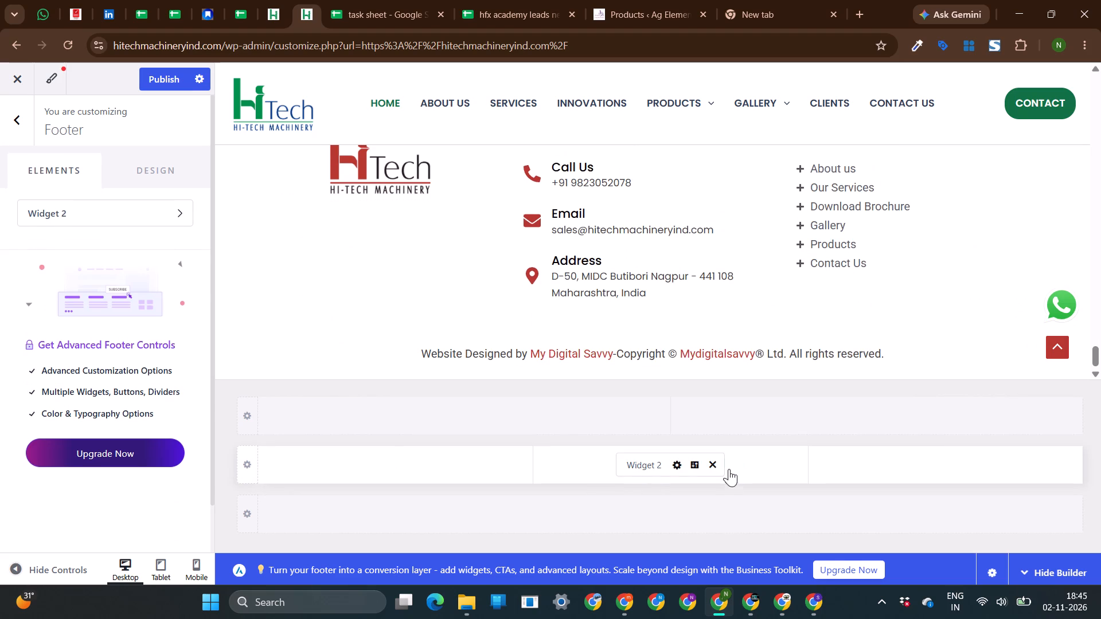
left_click(710, 461)
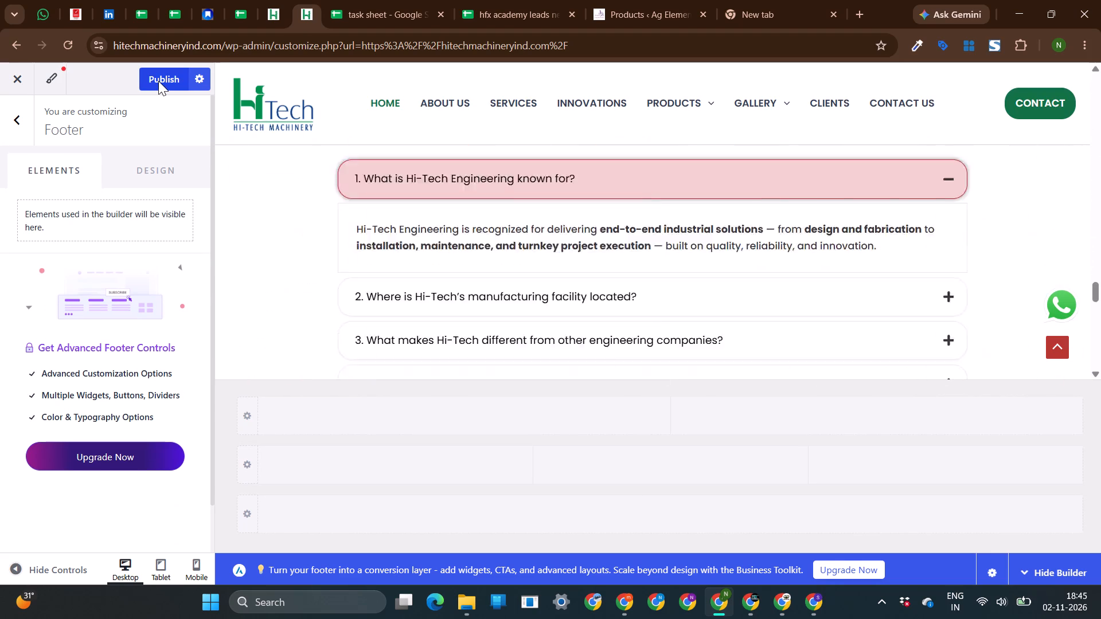
left_click(174, 81)
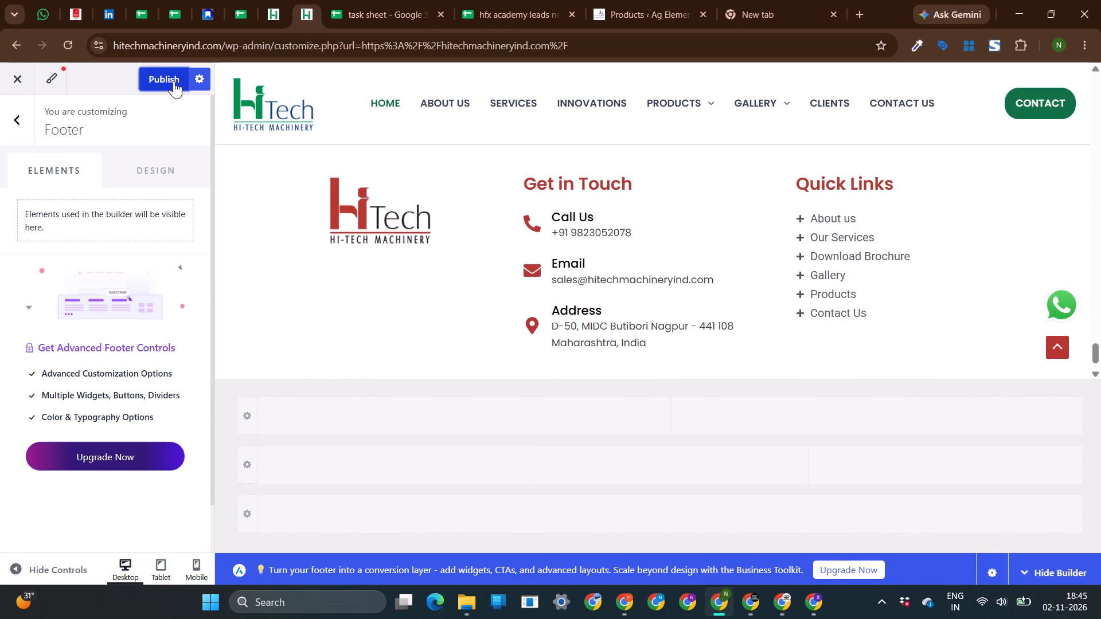
left_click(18, 75)
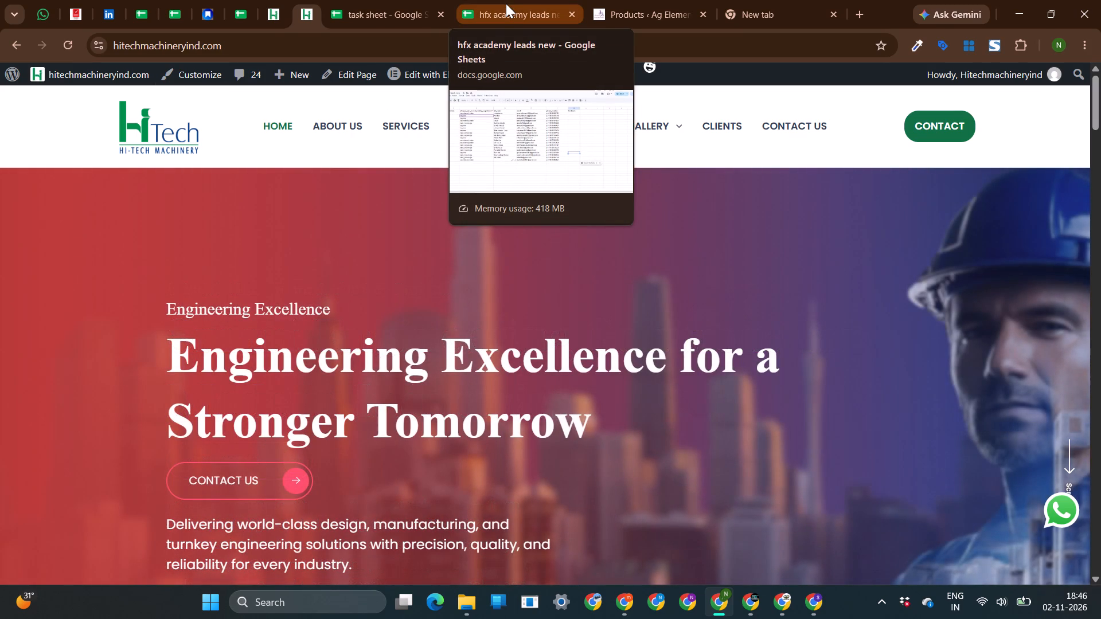
In the Hi-Tech site's Royal Addons Theme Builder, open the Footer template for editing, dismissing the backup suggestion.
left_click(396, 3)
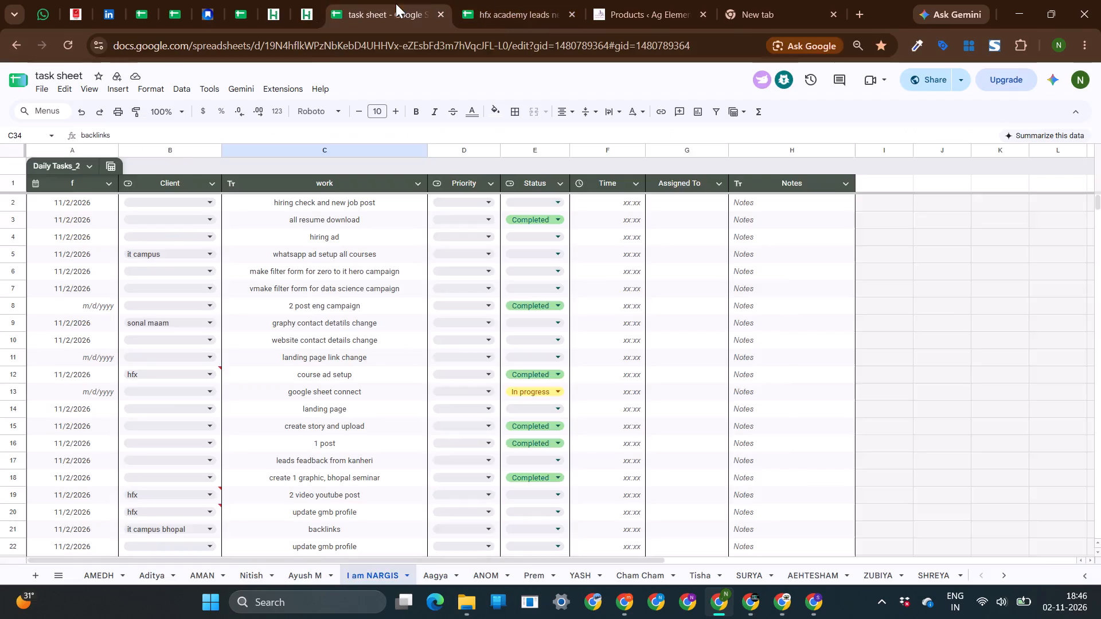
left_click(503, 2)
left_click(323, 4)
left_click(266, 2)
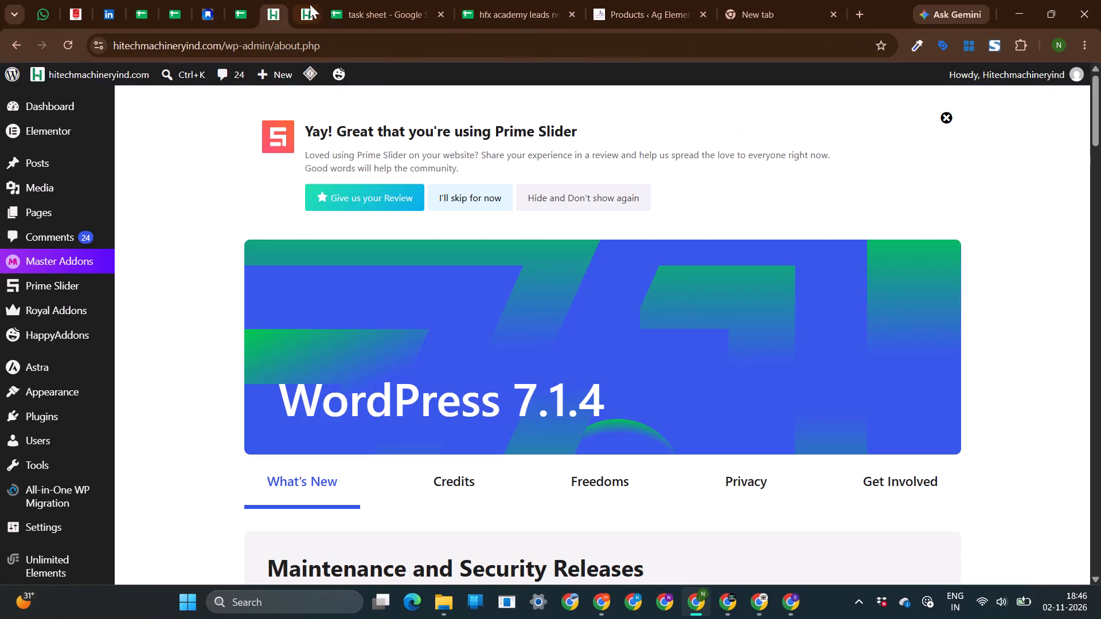
left_click(71, 308)
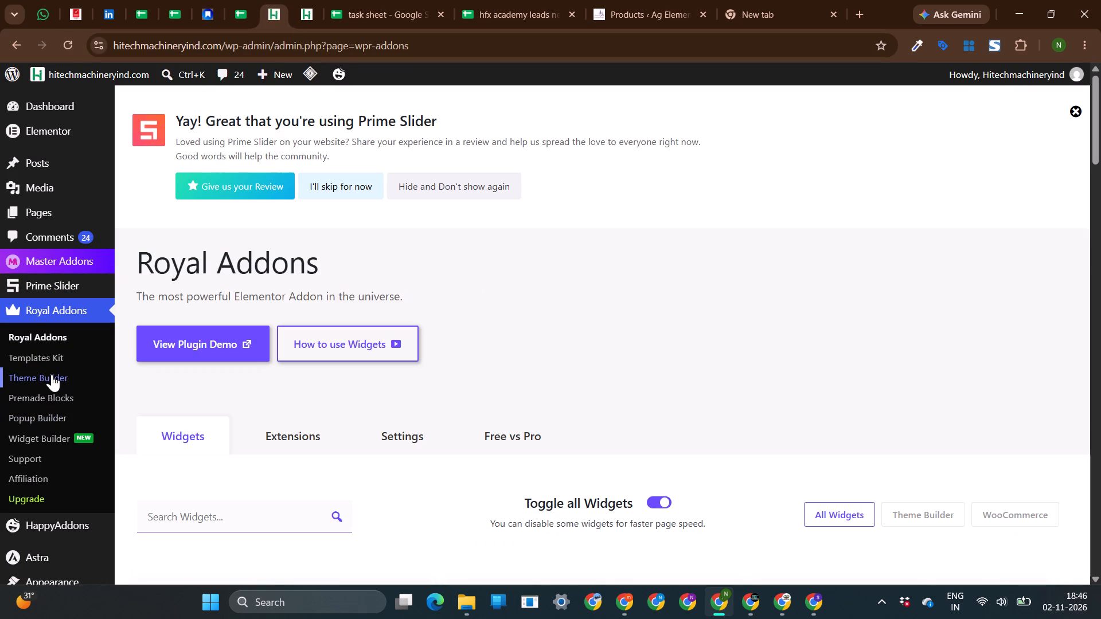
left_click(52, 374)
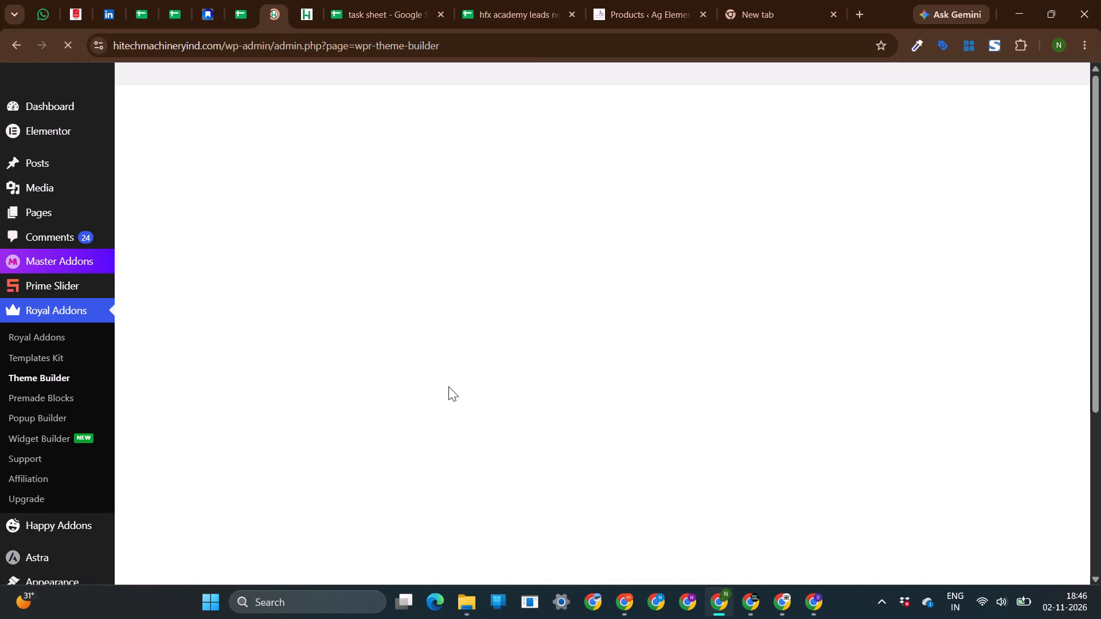
left_click(278, 438)
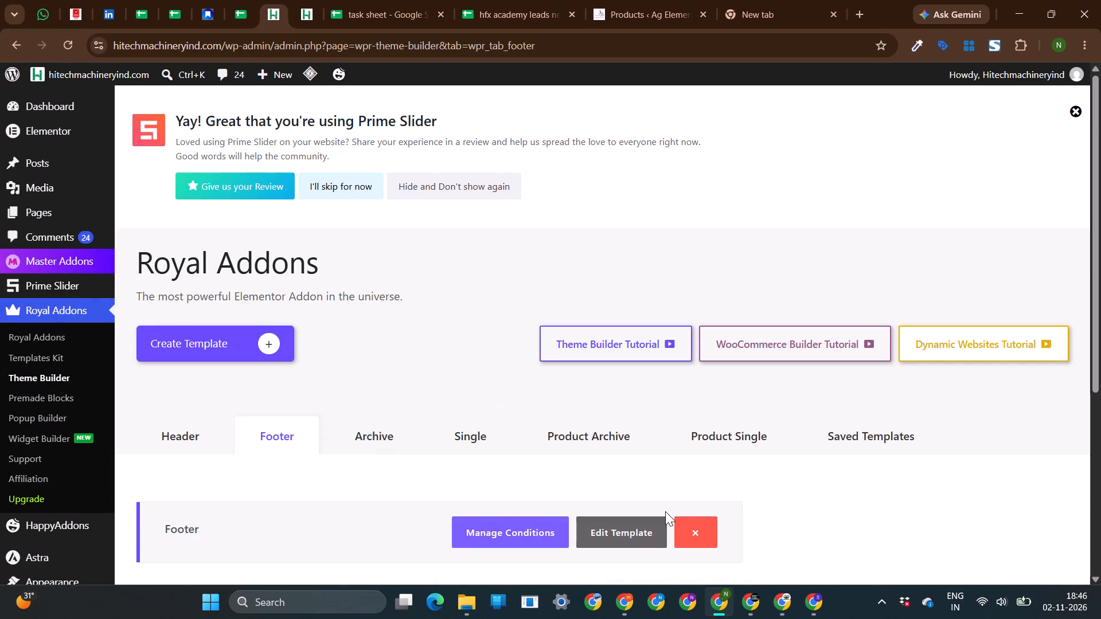
scroll(665, 511, "down", 1)
left_click(608, 448)
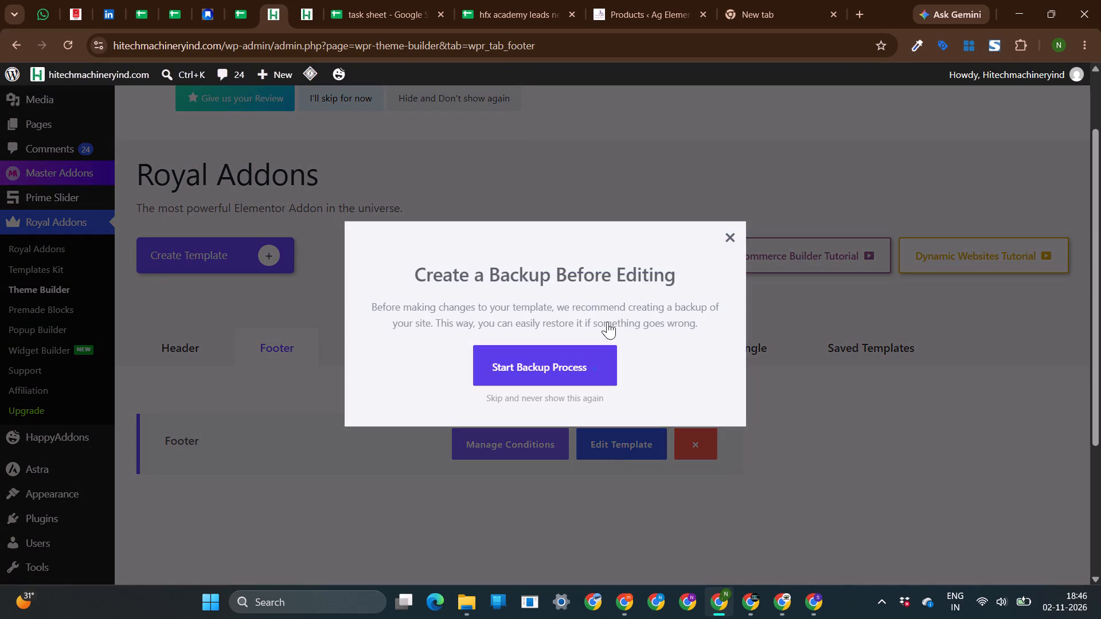
left_click(735, 233)
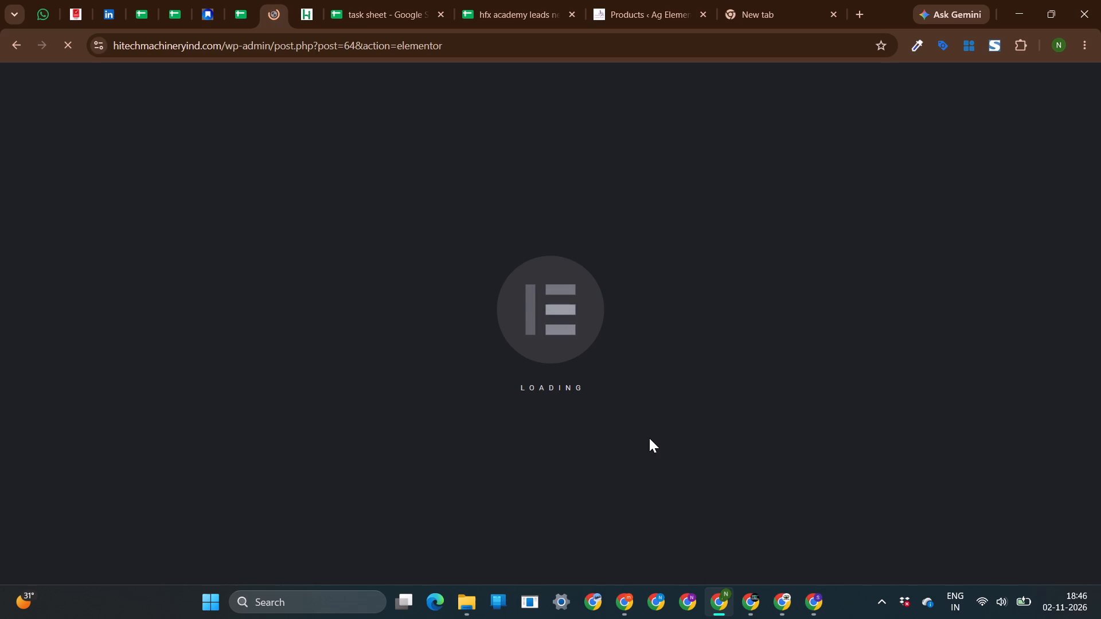
Visit the live Contact Us page, look over its footer, and open the page for editing in Elementor.
left_click(313, 17)
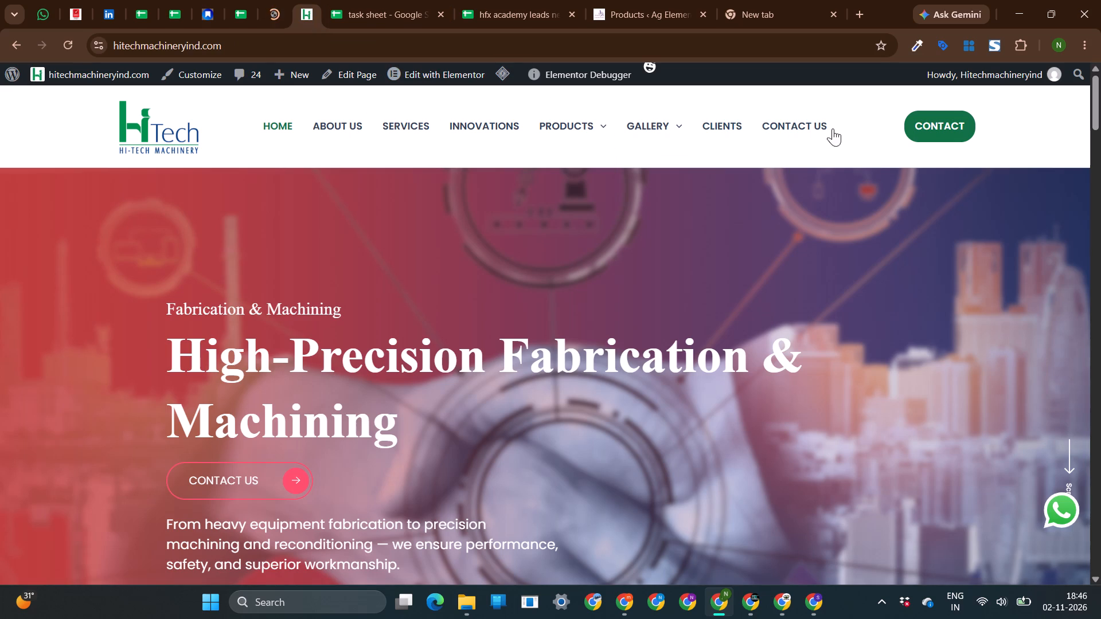
left_click(803, 130)
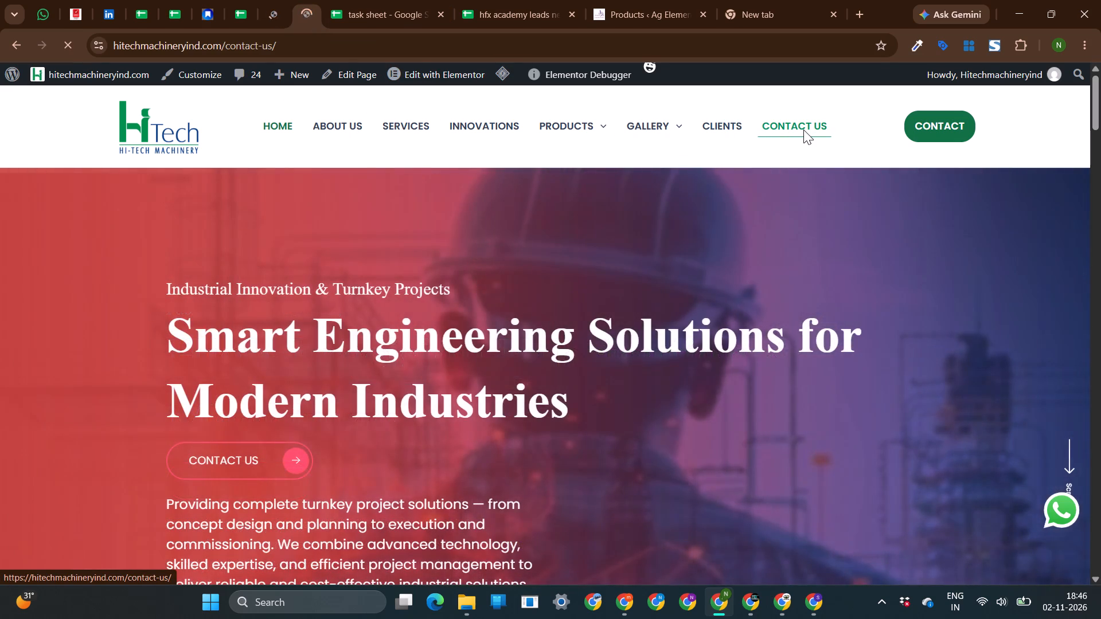
scroll(430, 288, "down", 7)
scroll(430, 288, "up", 1)
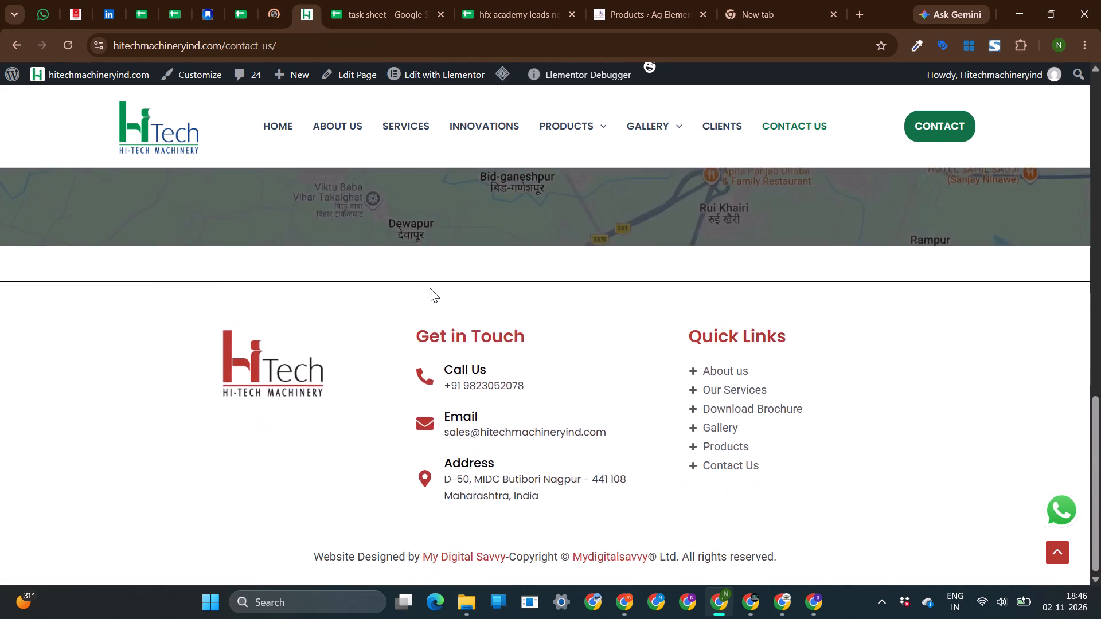
scroll(430, 288, "up", 4)
left_click(439, 75)
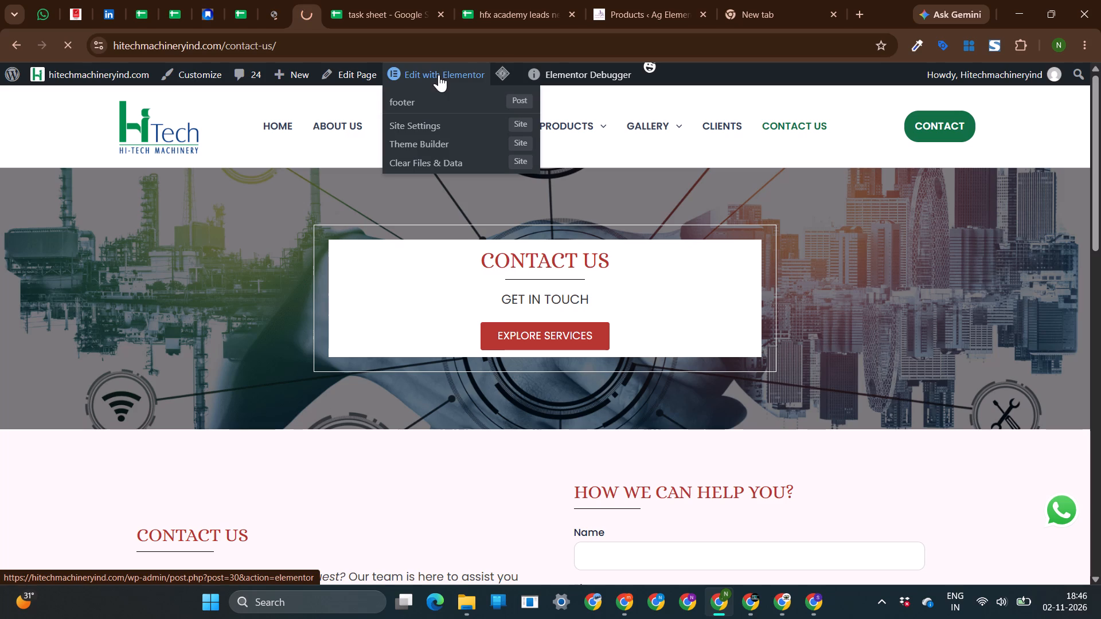
Return to the Elementor footer template and add an empty drop area above the existing contact and links container.
left_click(272, 10)
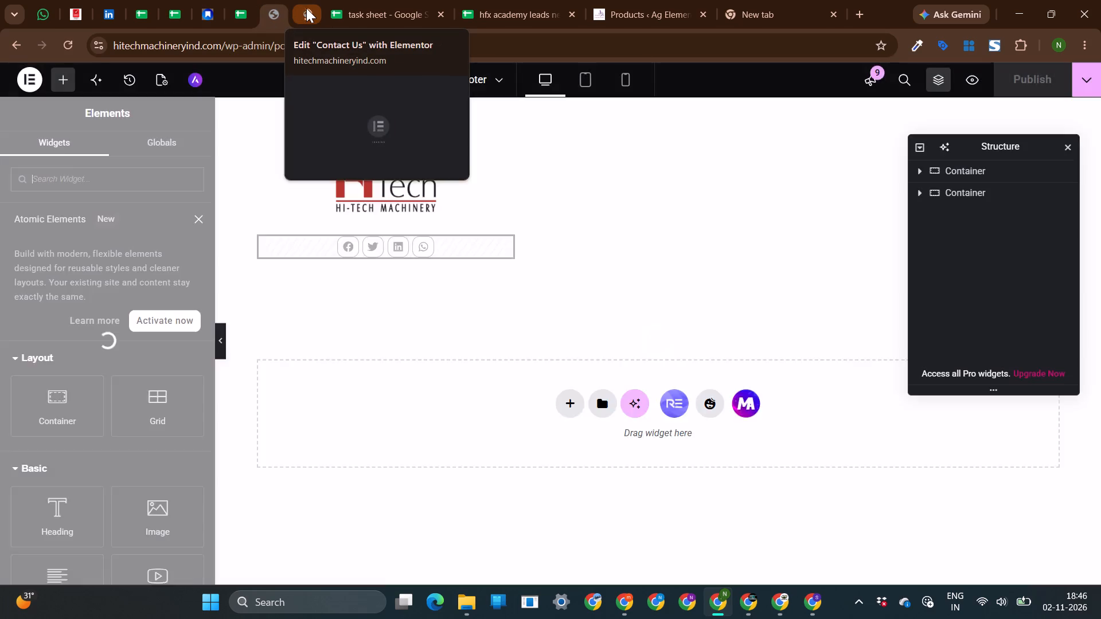
left_click(306, 8)
left_click(275, 12)
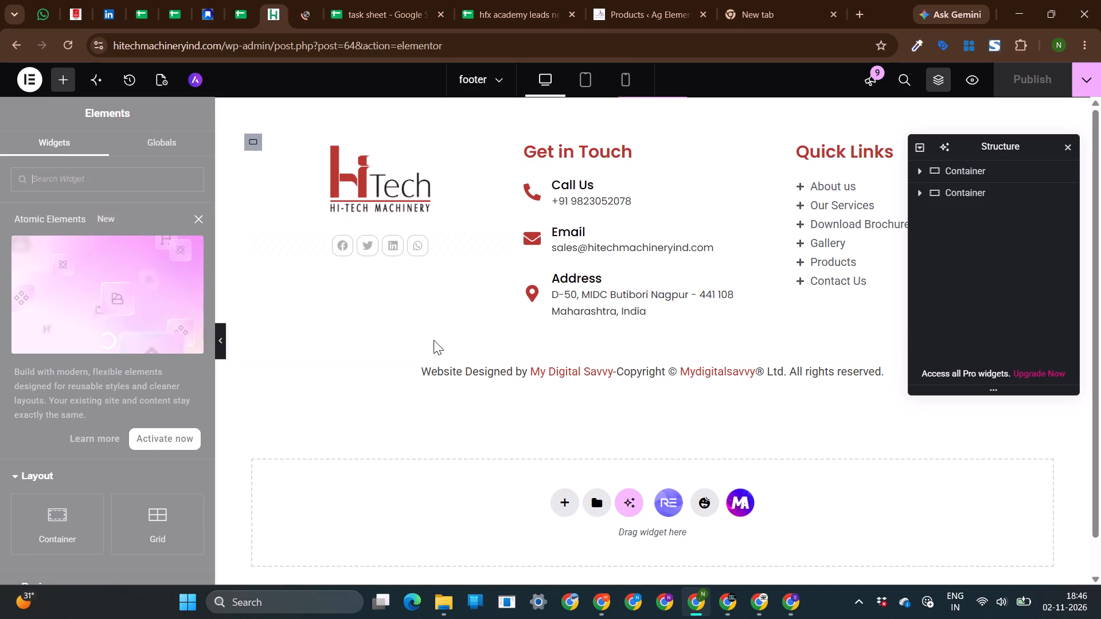
left_click(407, 292)
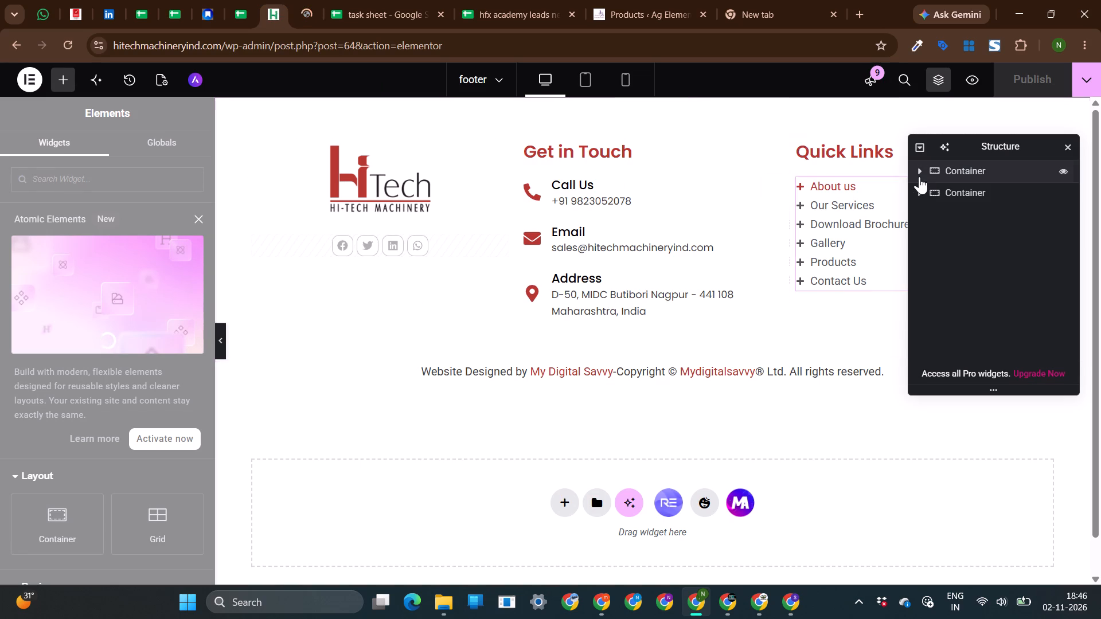
left_click(913, 176)
left_click(522, 219)
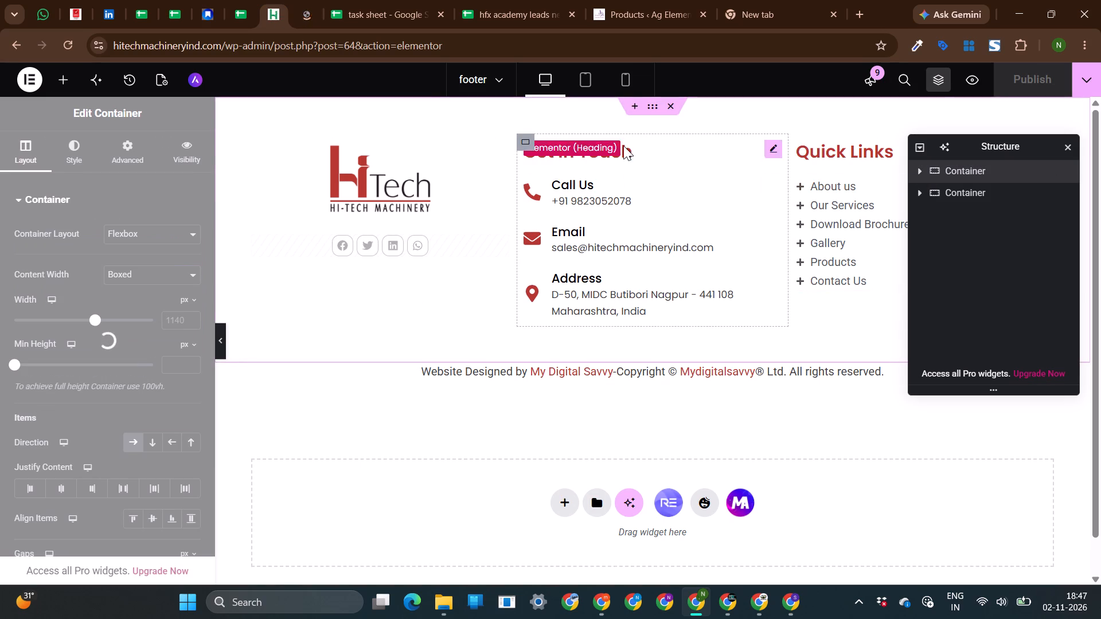
left_click(631, 108)
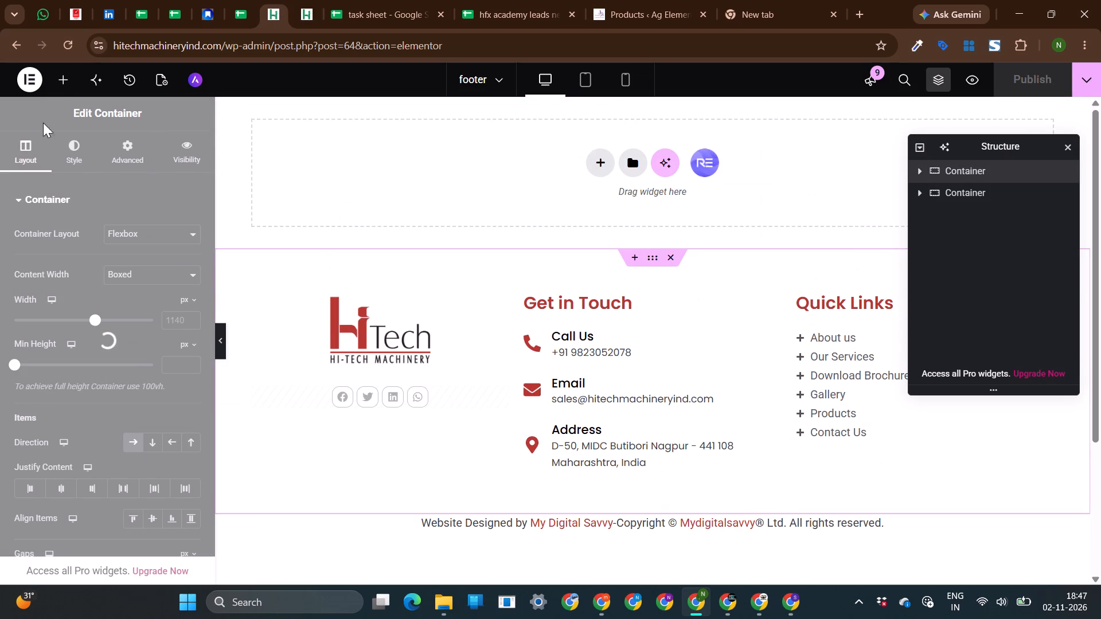
Show the Elementor widget library and dismiss the Atomic Elements promotion.
left_click(59, 77)
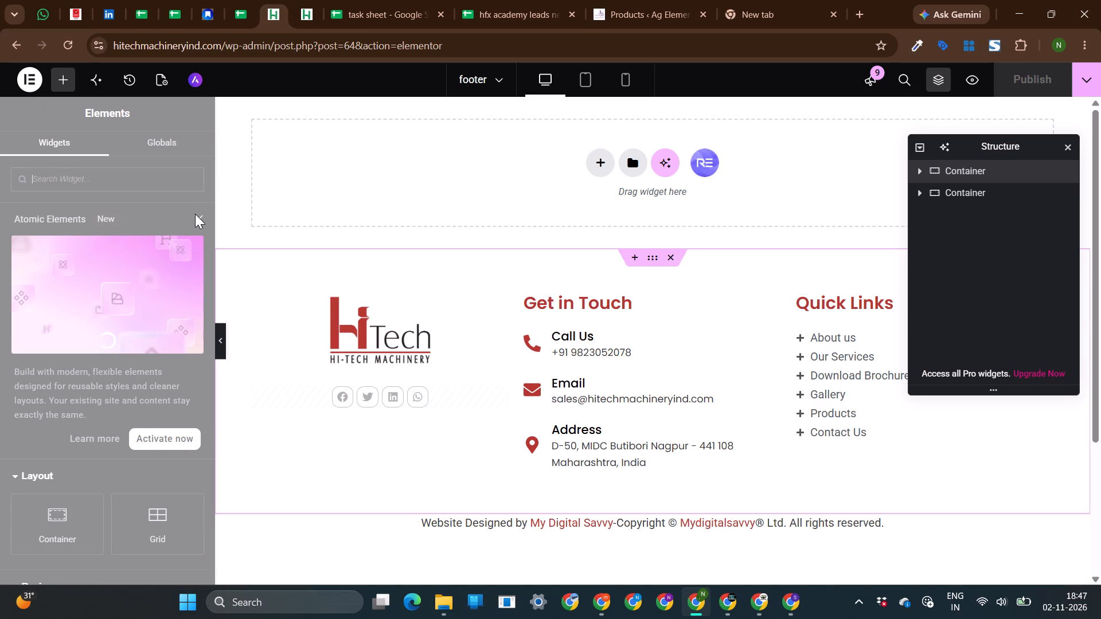
left_click(196, 214)
left_click(196, 220)
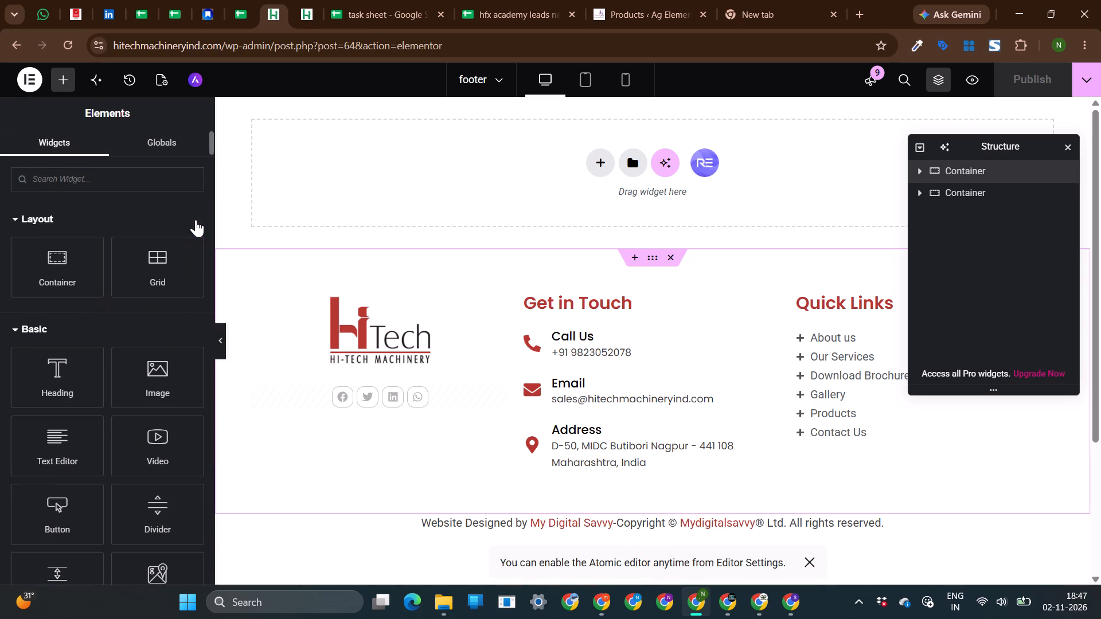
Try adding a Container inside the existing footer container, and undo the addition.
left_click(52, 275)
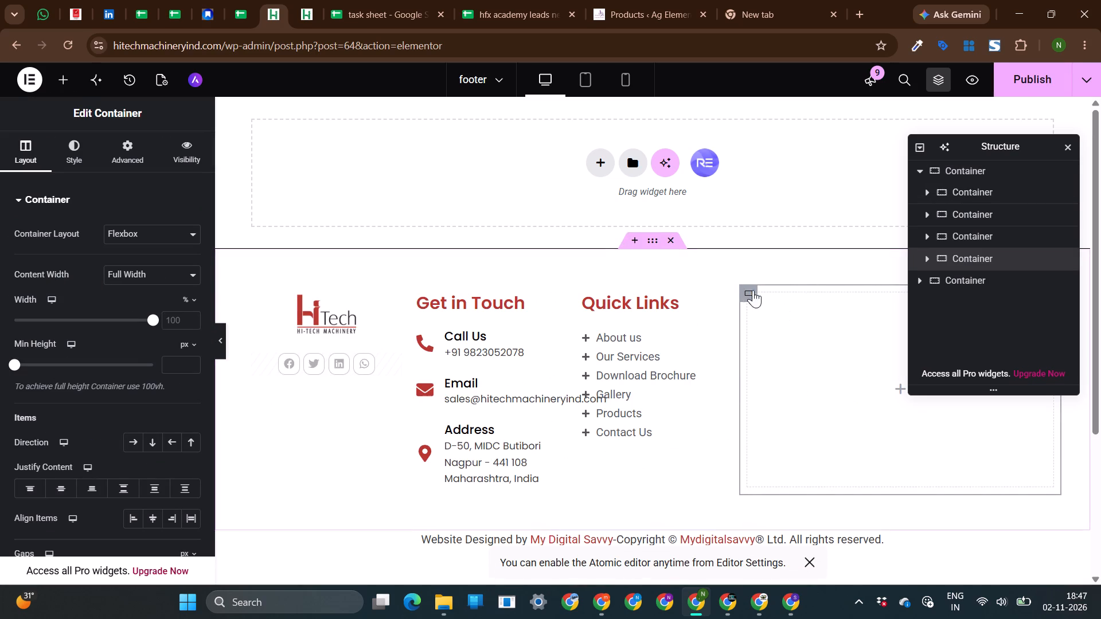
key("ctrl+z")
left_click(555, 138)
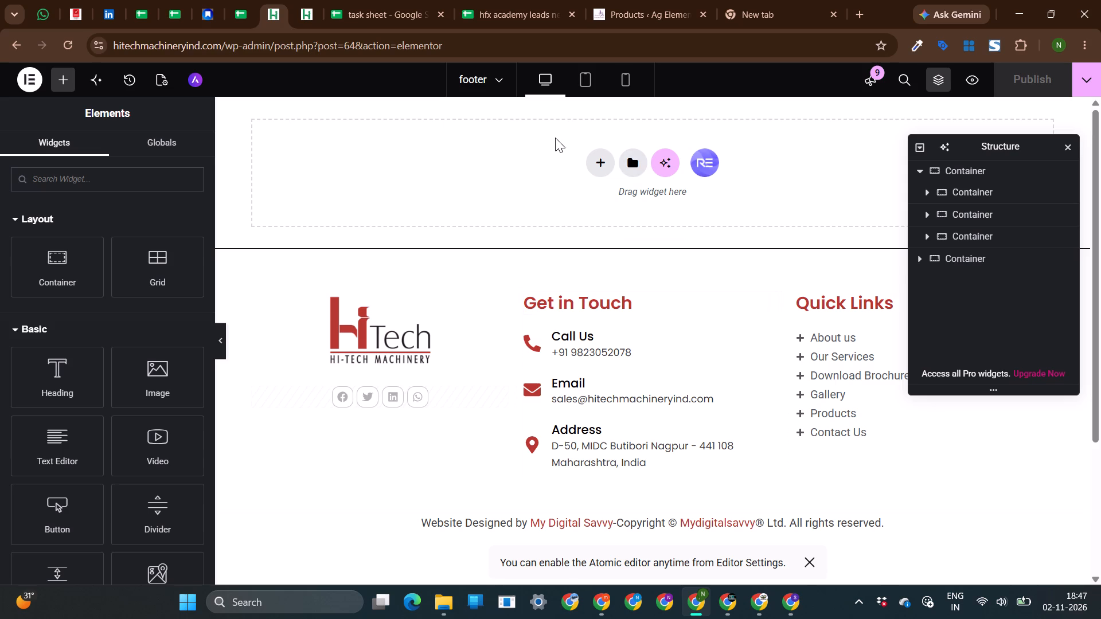
Add an empty container below the existing footer containers, and close the structure view and the unused drop area at the template's top.
left_click(604, 163)
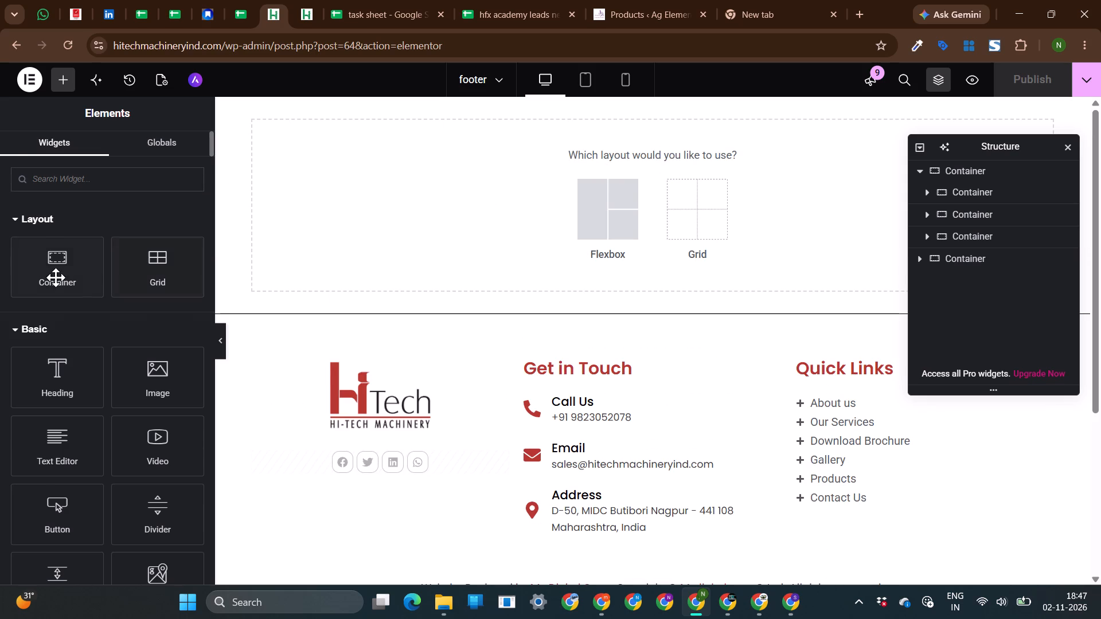
left_click(56, 277)
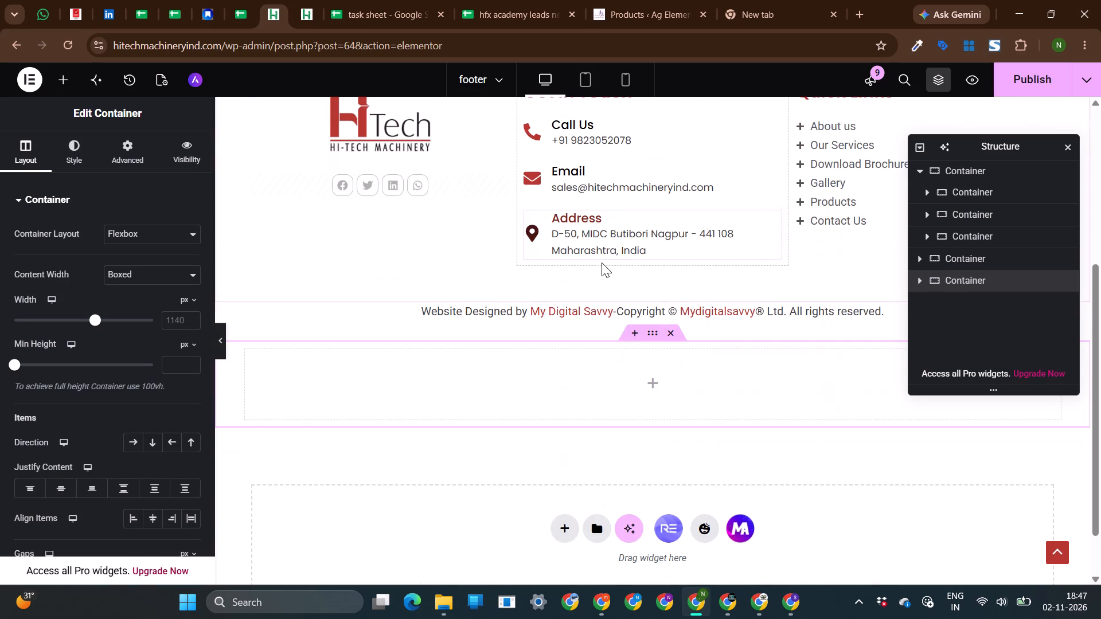
scroll(651, 233, "up", 4)
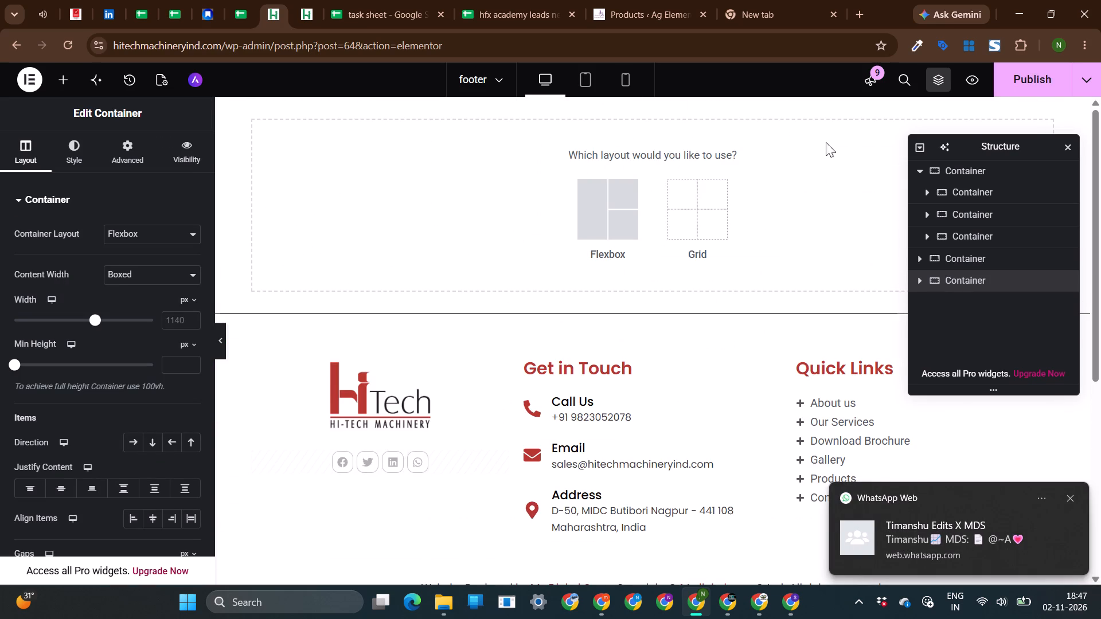
left_click(1069, 143)
left_click(1032, 142)
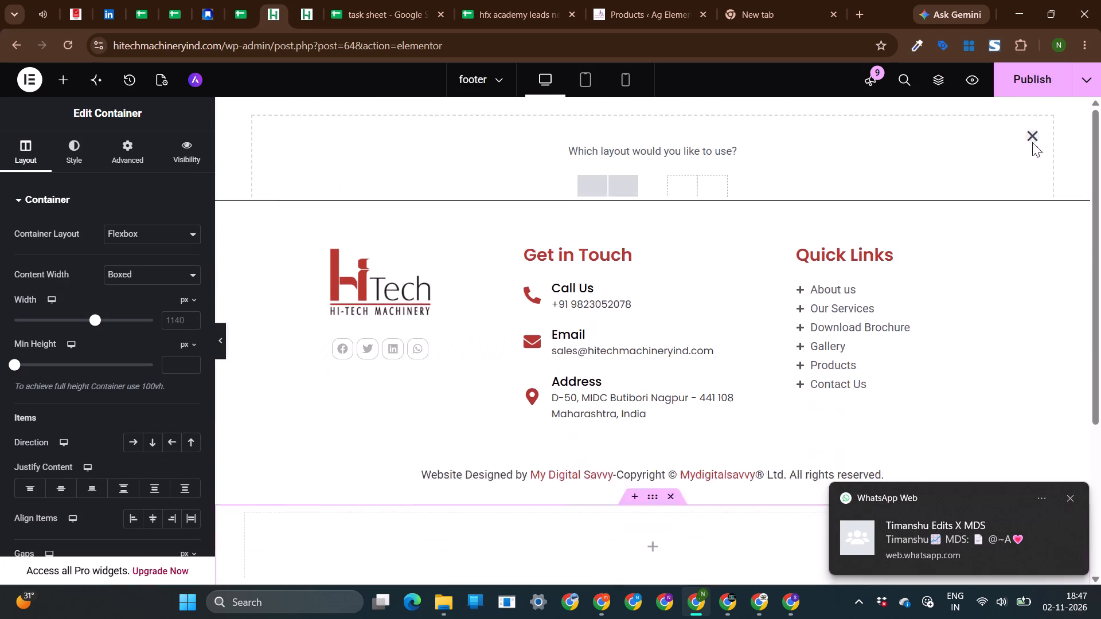
Set the new container's margin and padding to 0 on all sides.
left_click(649, 395)
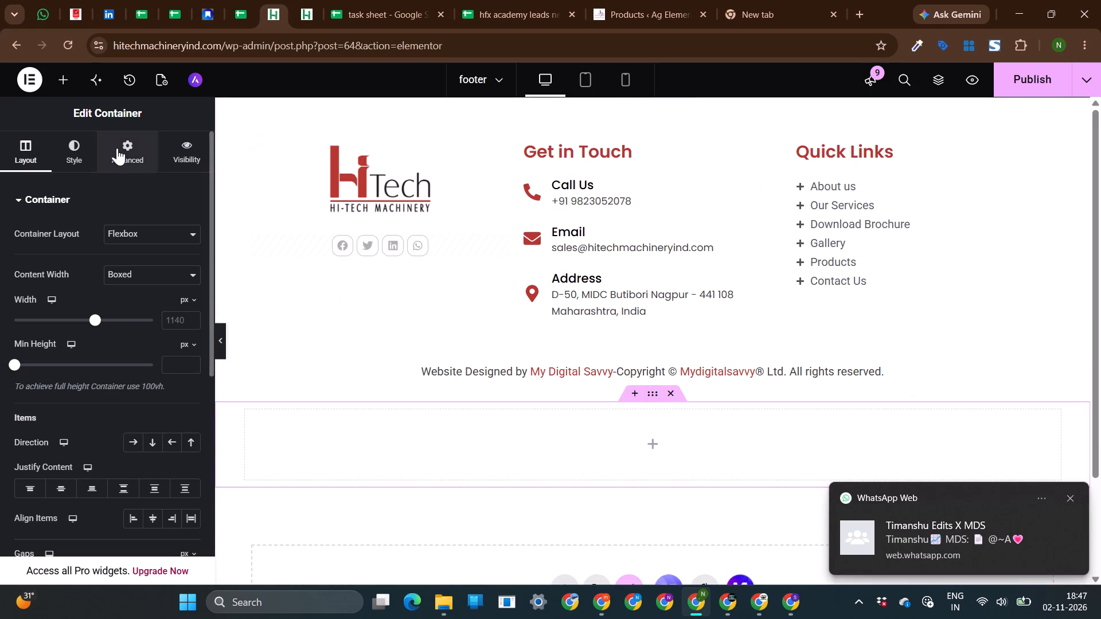
left_click(124, 151)
left_click(191, 246)
left_click(188, 307)
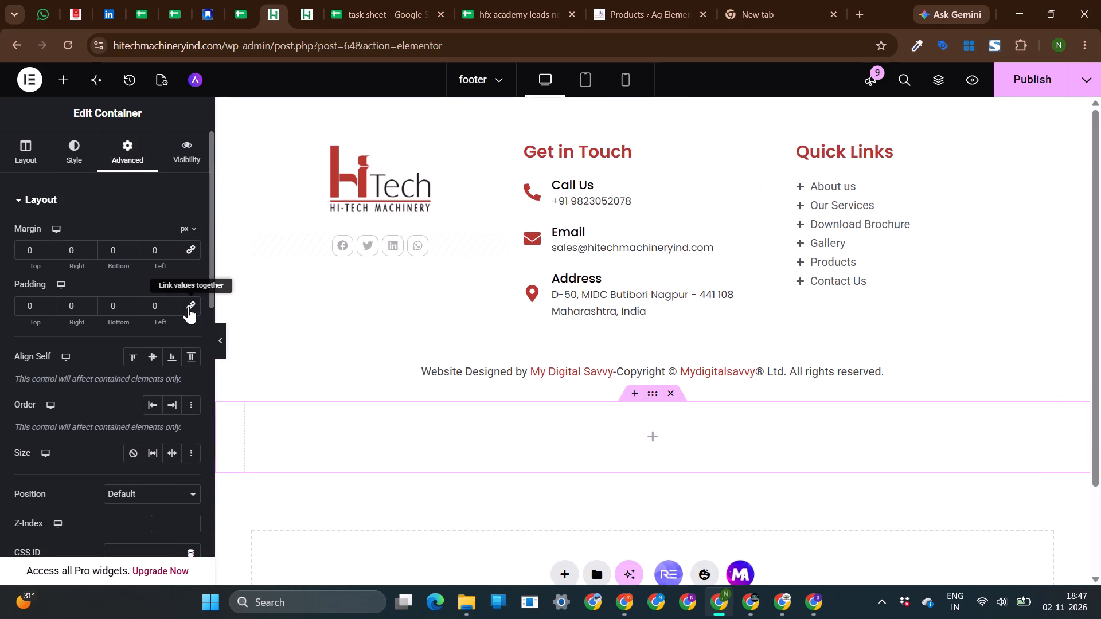
Find the HTML widget by searching for "html" and add it to the new container.
left_click(58, 78)
left_click(100, 183)
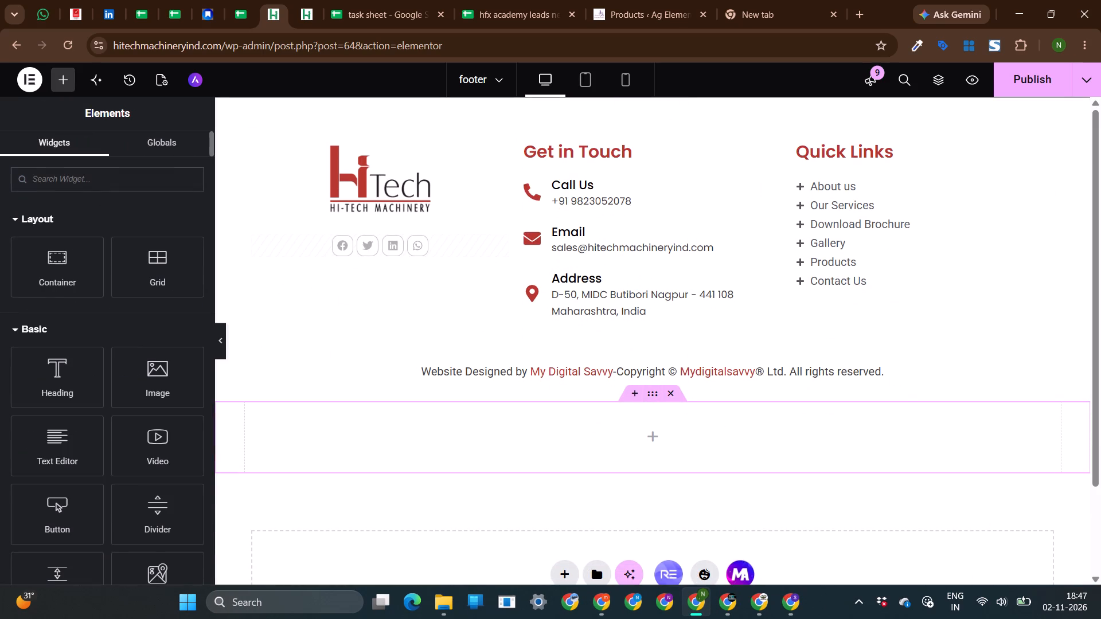
type("html")
left_click(51, 256)
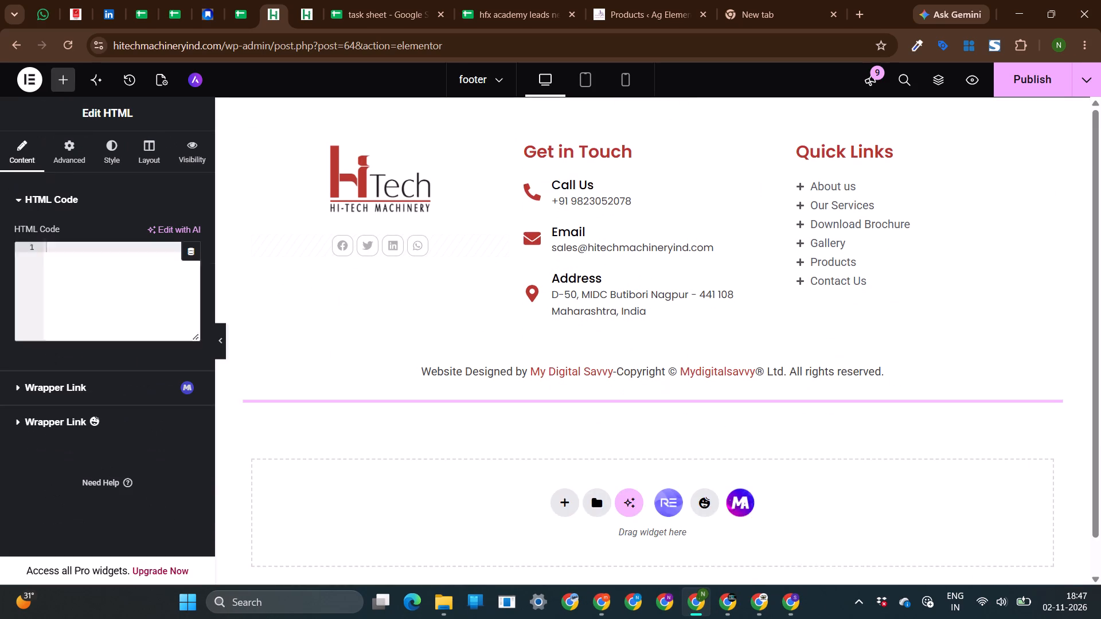
Set the content width of the container holding the HTML widget to Full Width.
left_click(650, 391)
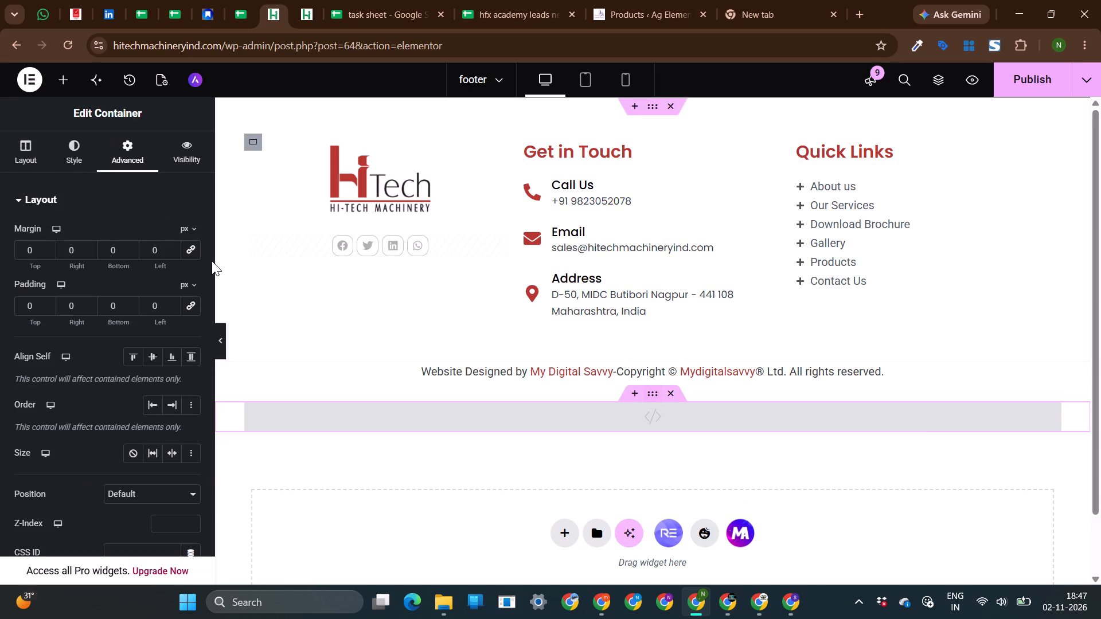
left_click(28, 139)
left_click(161, 222)
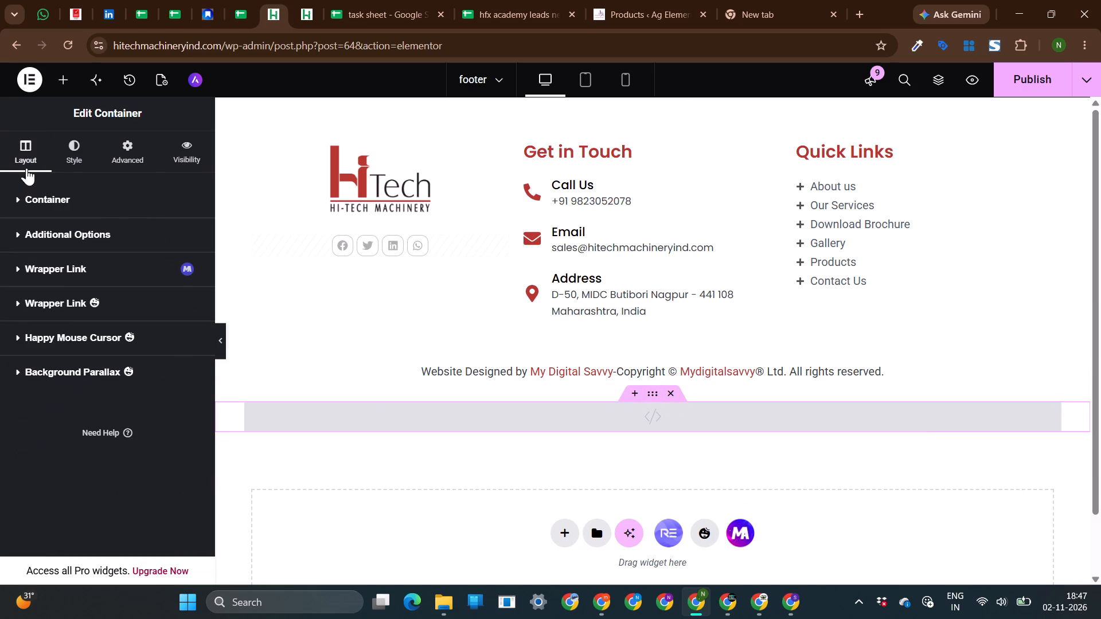
left_click(21, 135)
left_click(46, 199)
left_click(127, 229)
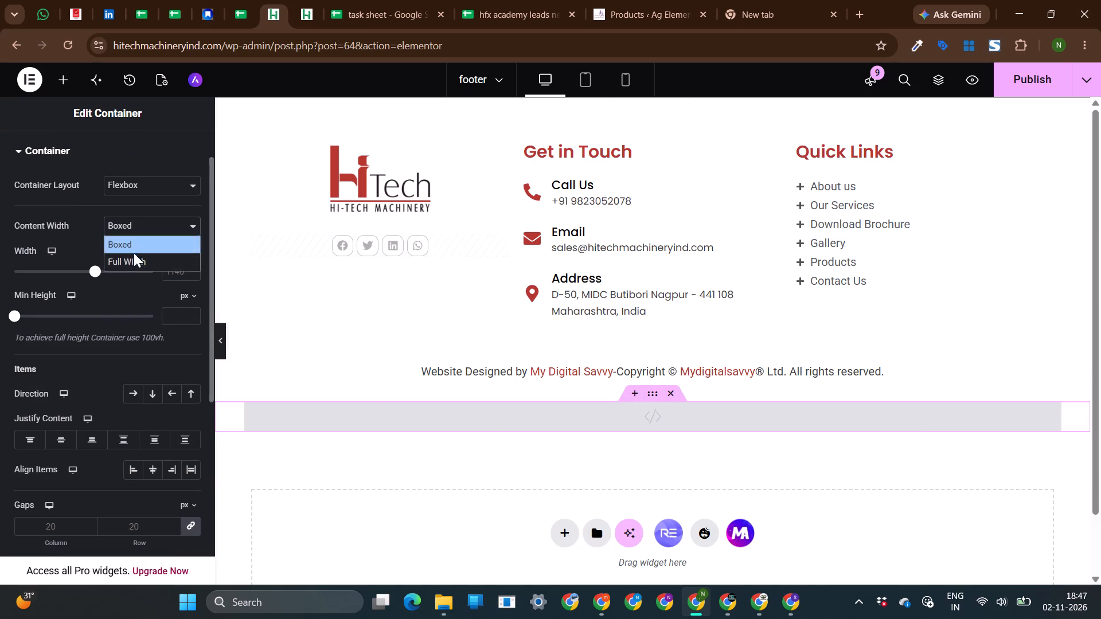
left_click(134, 261)
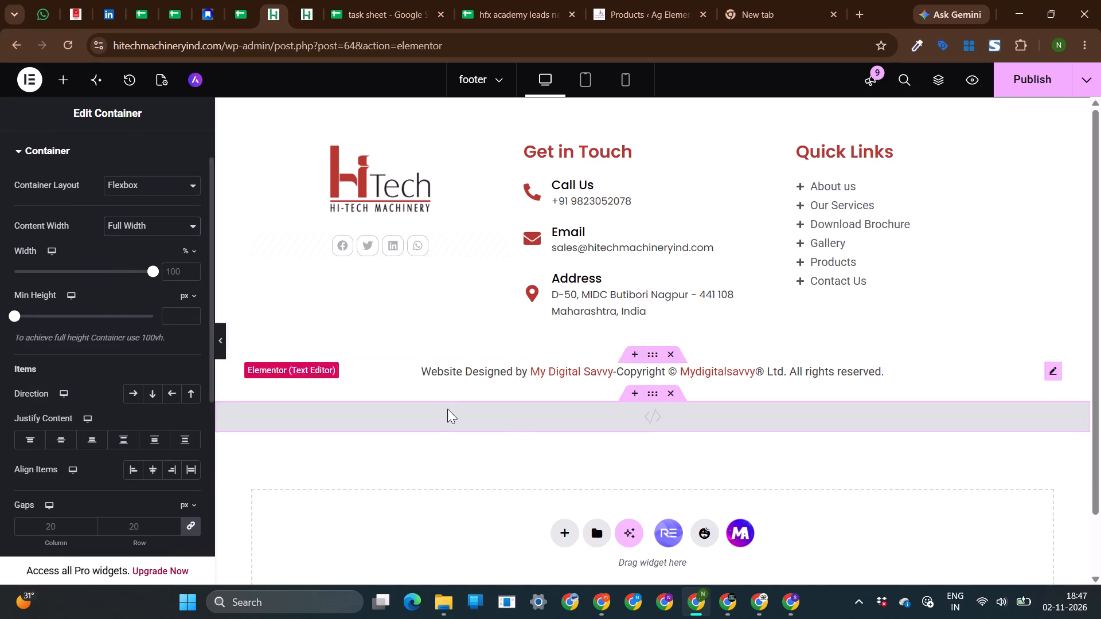
Paste the copied Hi-Tech Machinery footer code into the empty HTML widget and look over the rendered footer.
left_click(450, 414)
left_click(120, 264)
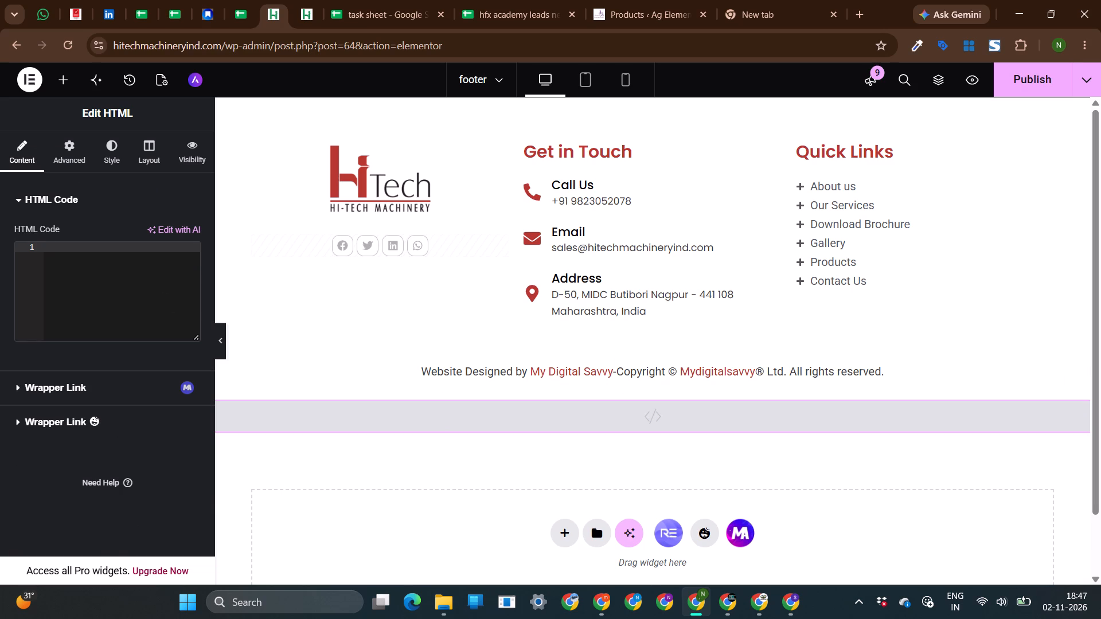
key("ctrl+v")
scroll(592, 347, "down", 3)
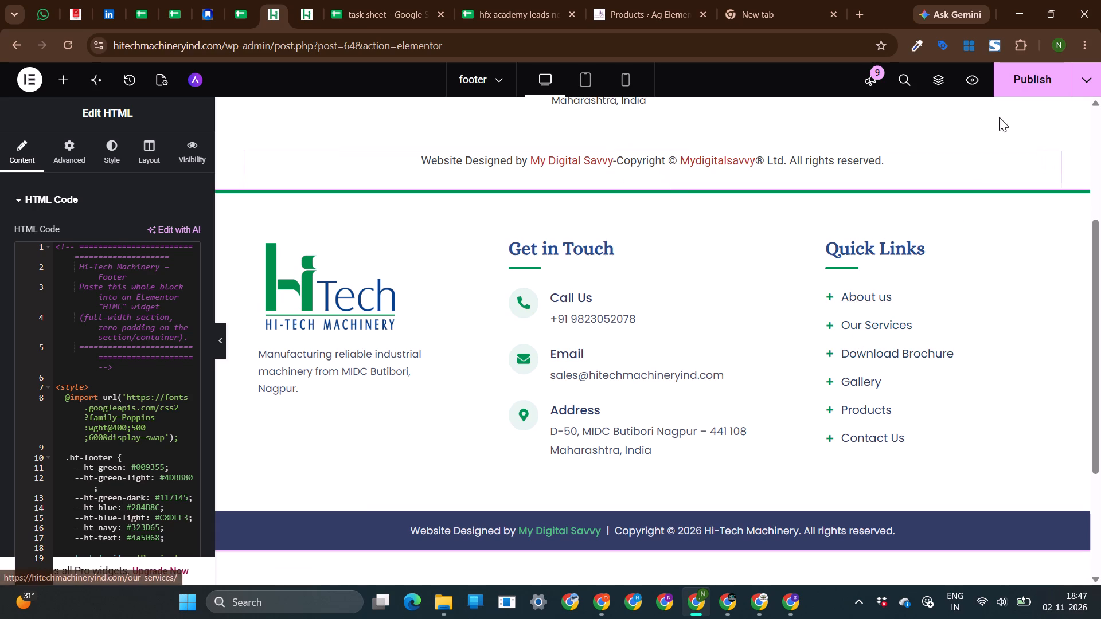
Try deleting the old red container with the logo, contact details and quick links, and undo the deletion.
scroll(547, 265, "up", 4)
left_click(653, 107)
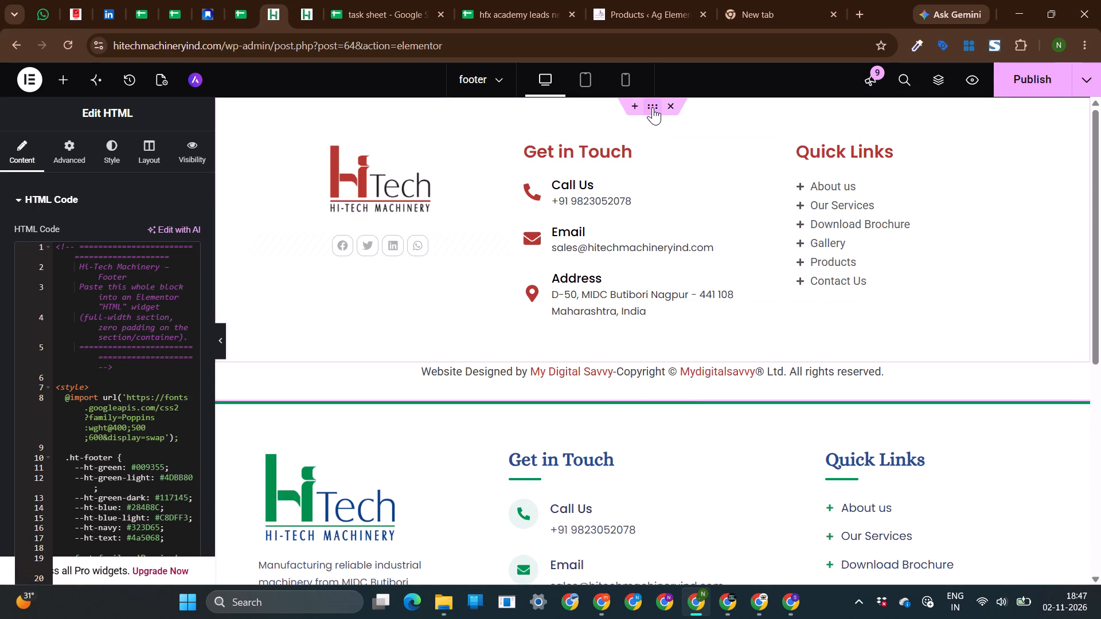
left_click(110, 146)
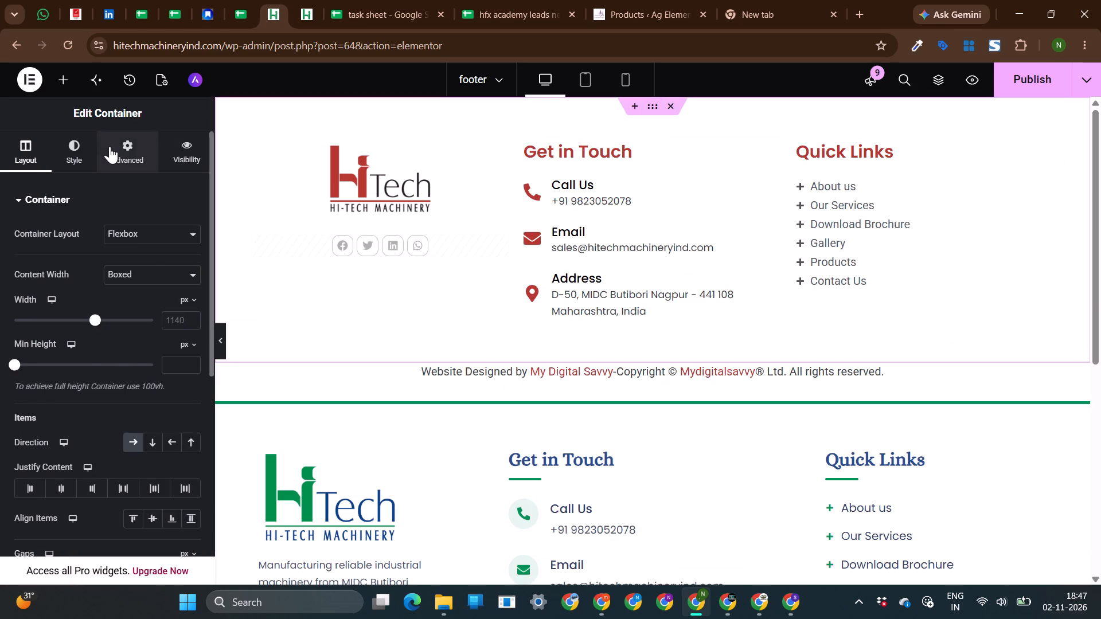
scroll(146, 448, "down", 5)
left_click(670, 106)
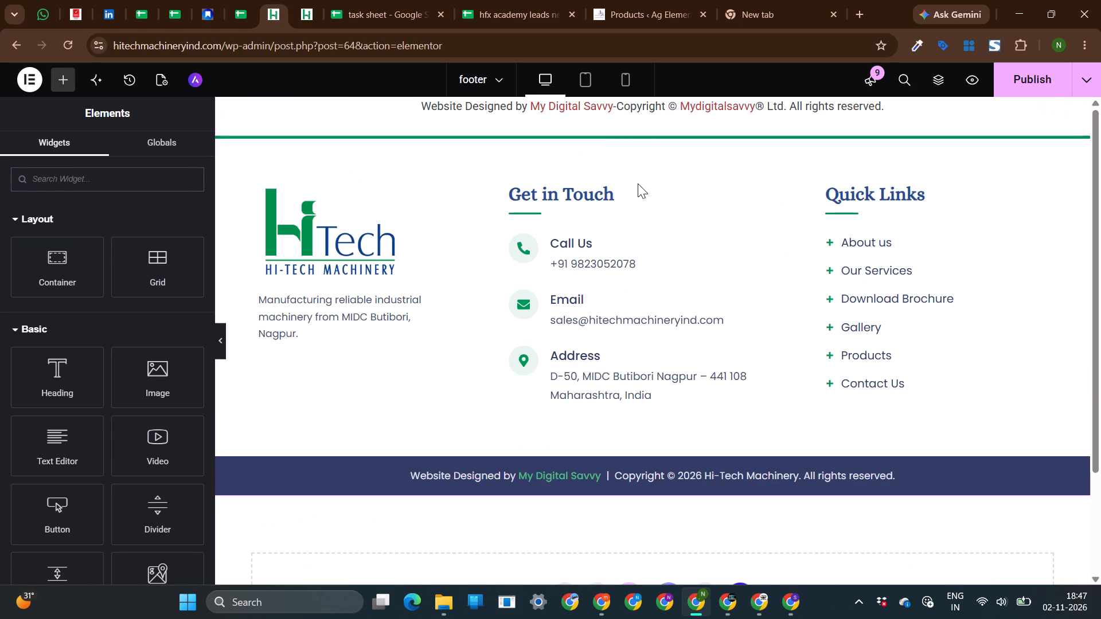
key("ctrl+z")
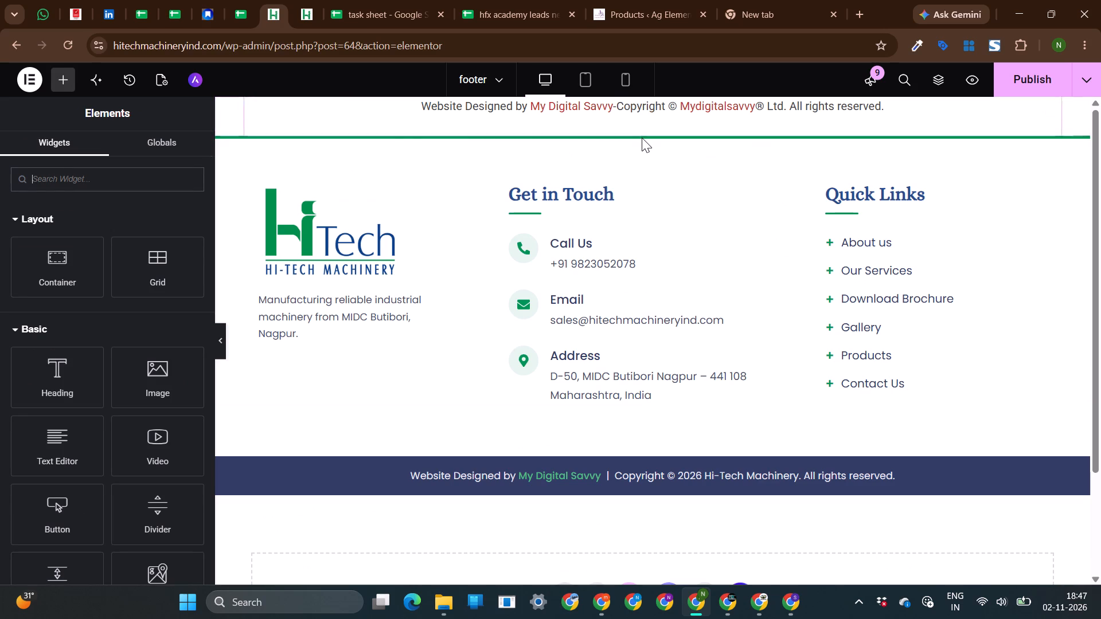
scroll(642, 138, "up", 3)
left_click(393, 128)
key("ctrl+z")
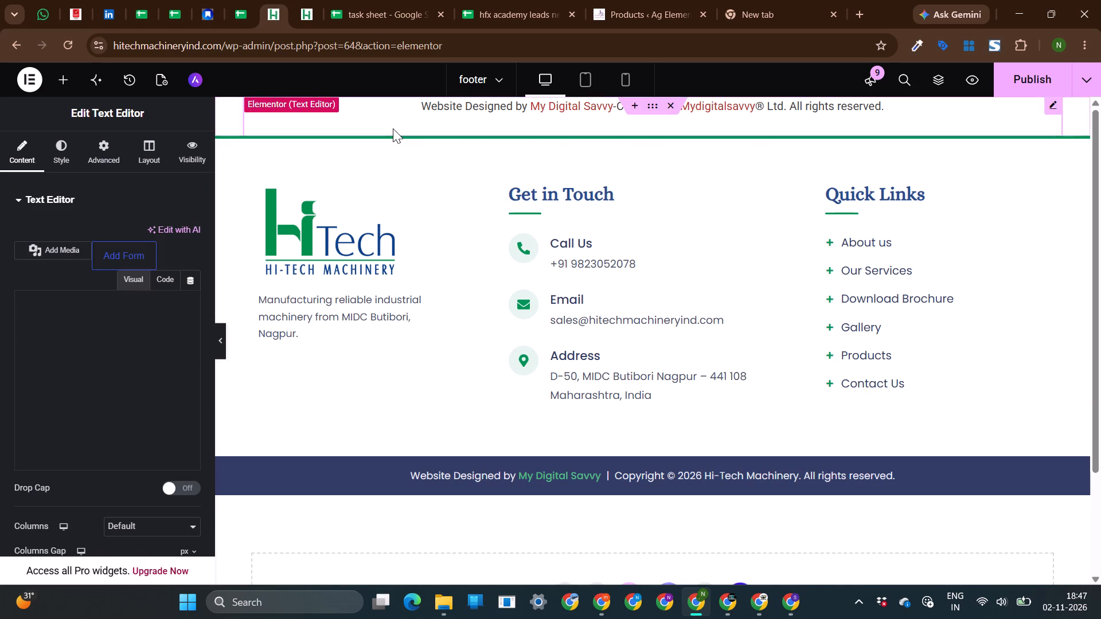
Publish the footer template and preview it down to the new green-and-blue footer.
left_click(1014, 78)
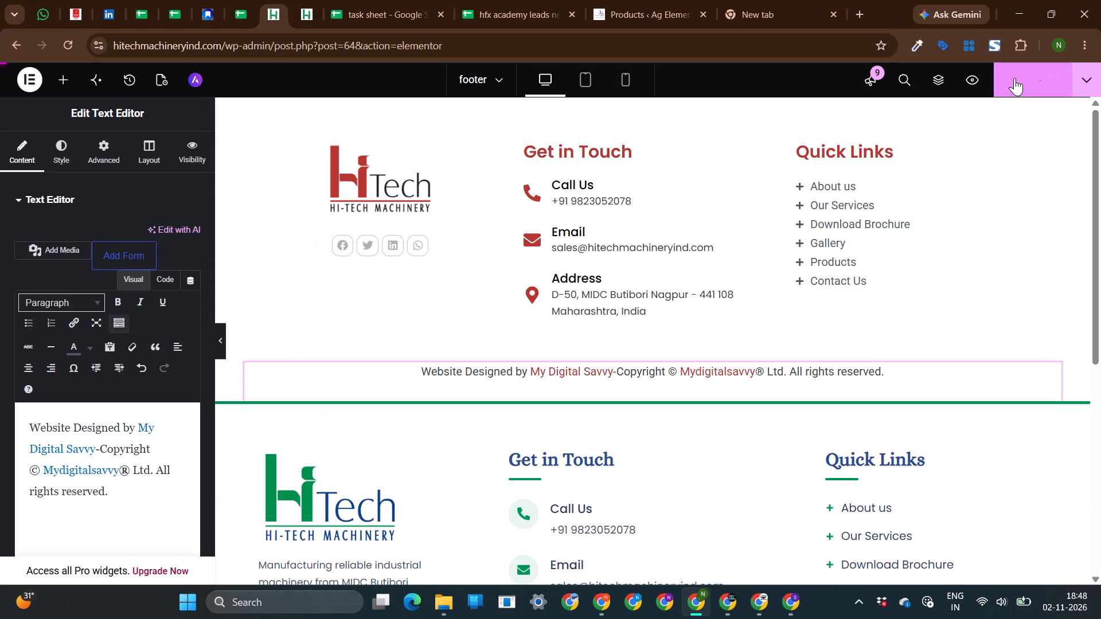
left_click(974, 78)
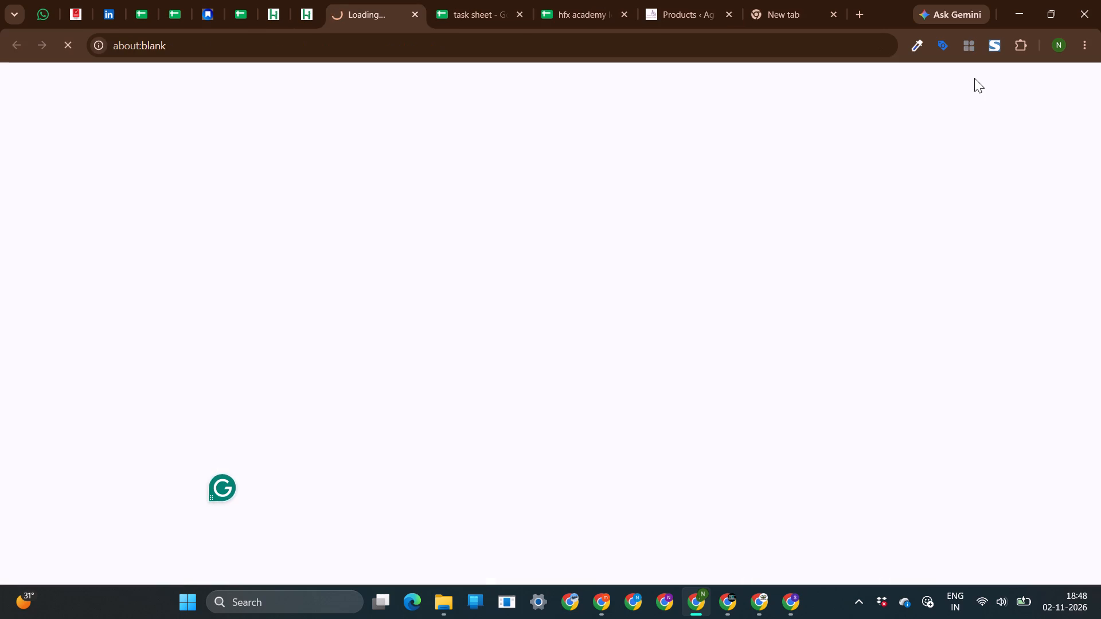
scroll(553, 269, "down", 4)
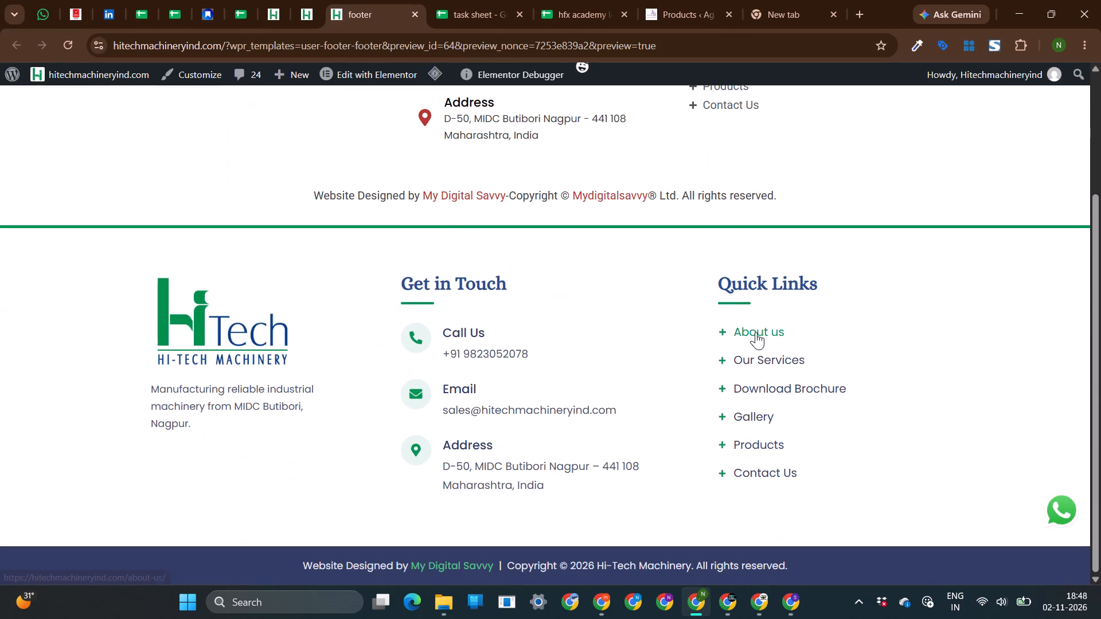
Check where the About us and Our Services quick links in the new footer lead.
left_click(756, 332)
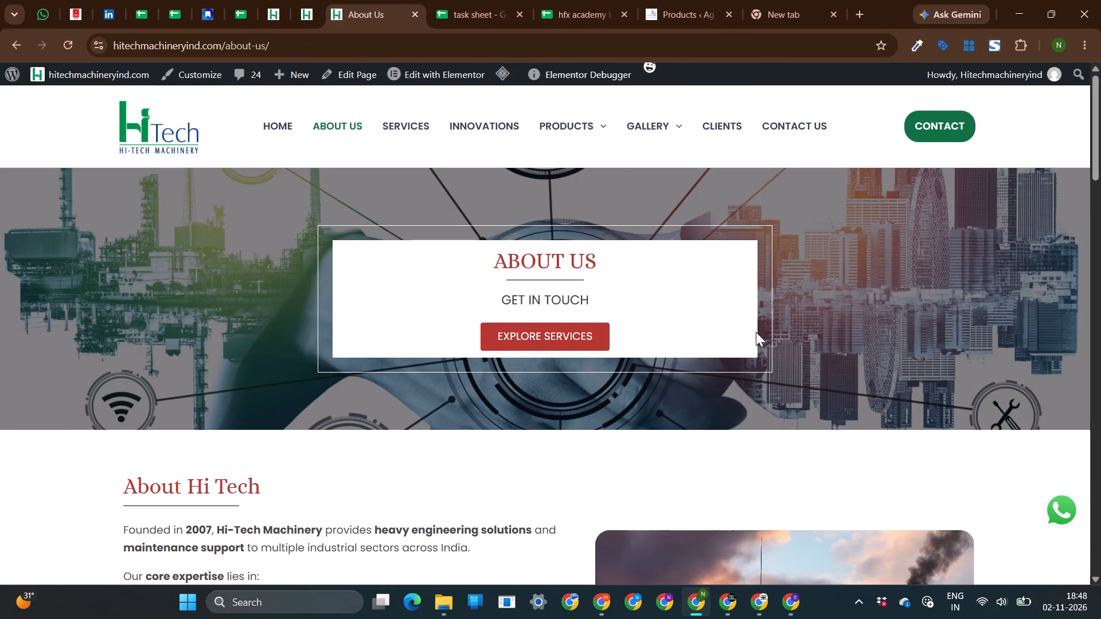
scroll(217, 264, "down", 13)
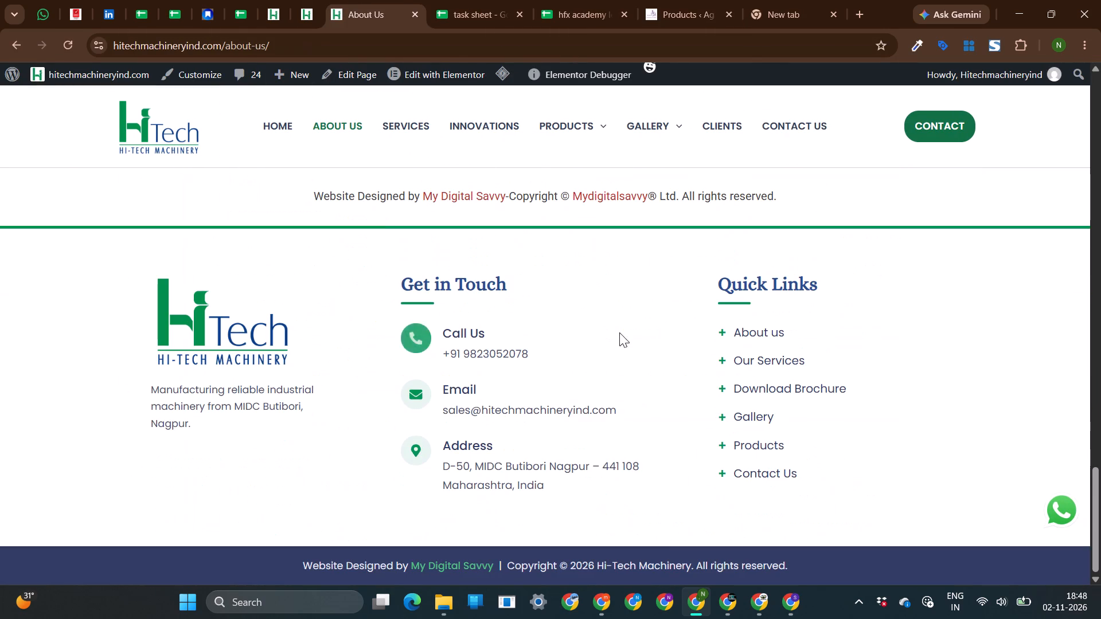
left_click(769, 358)
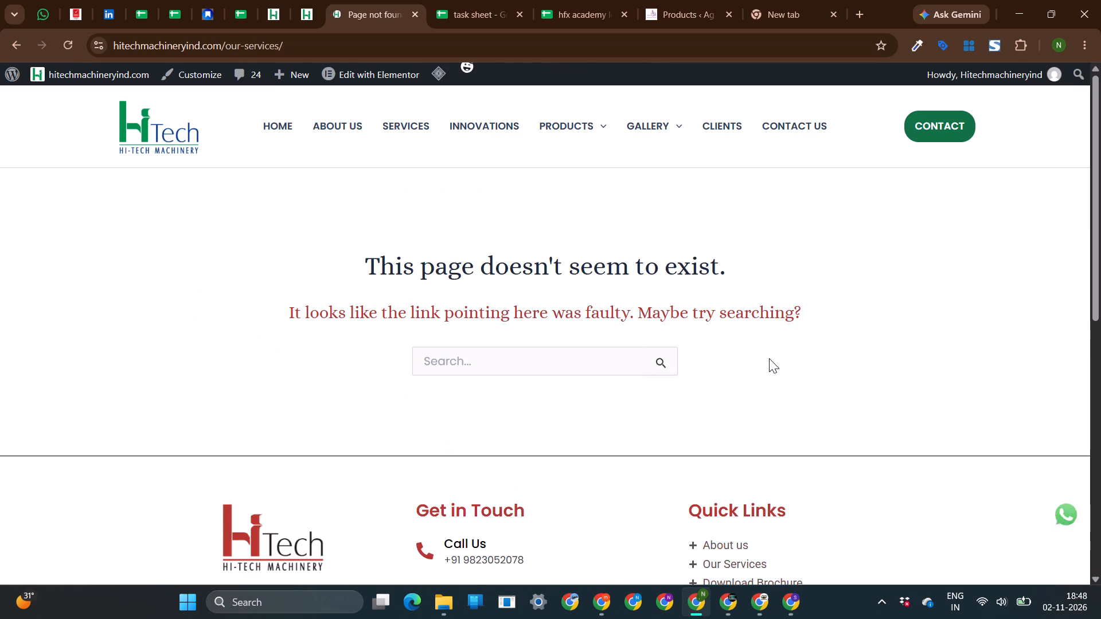
scroll(769, 358, "down", 4)
scroll(769, 358, "up", 7)
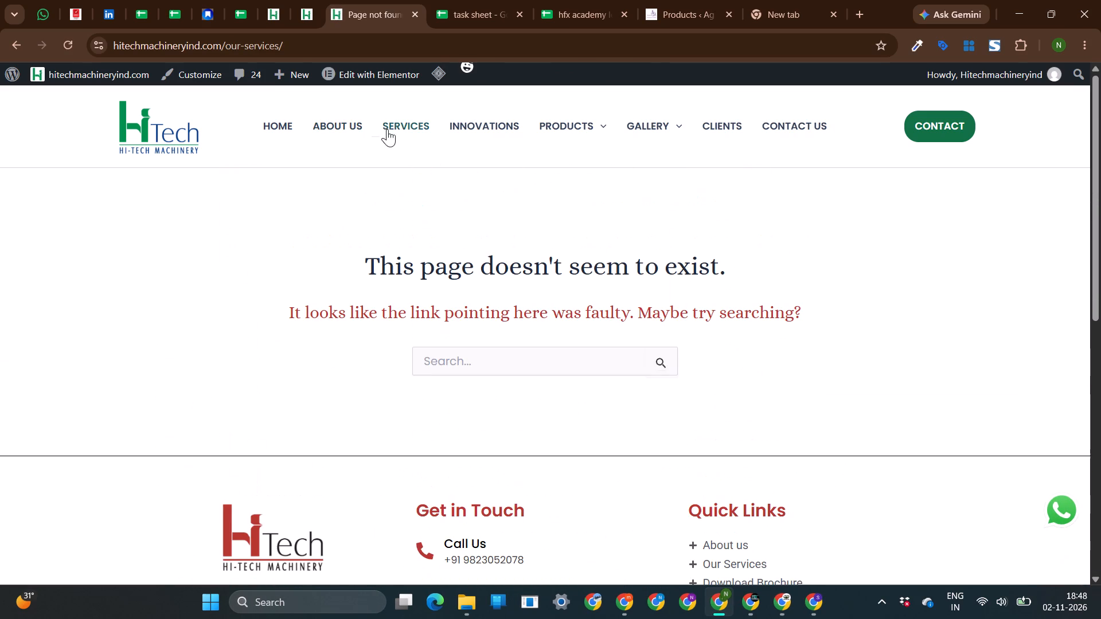
left_click(400, 129)
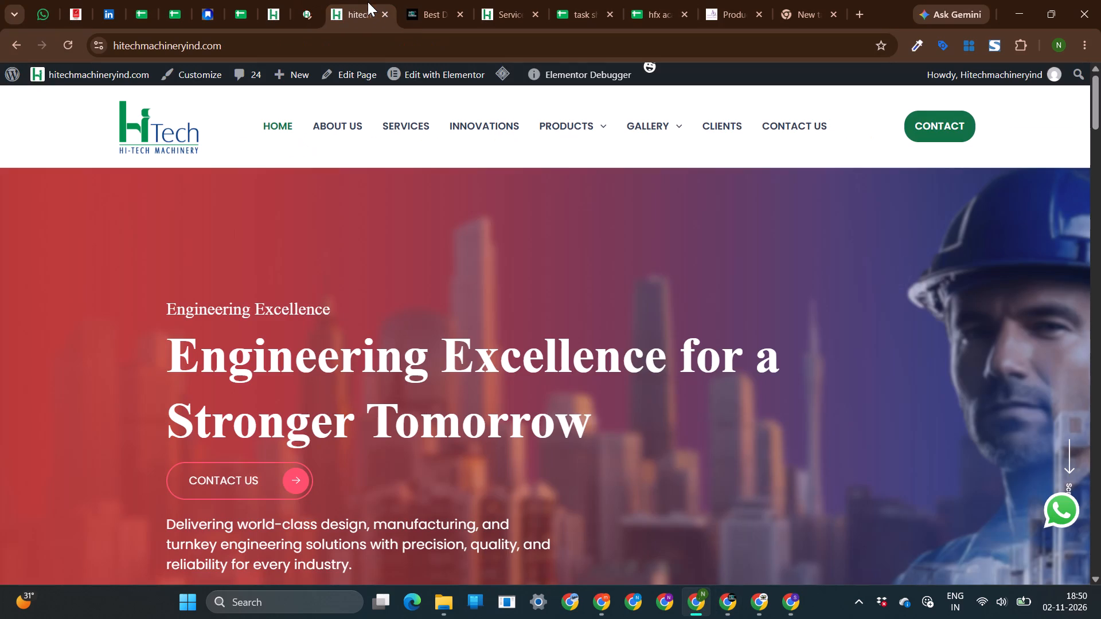
left_click(384, 14)
left_click(258, 2)
left_click(276, 3)
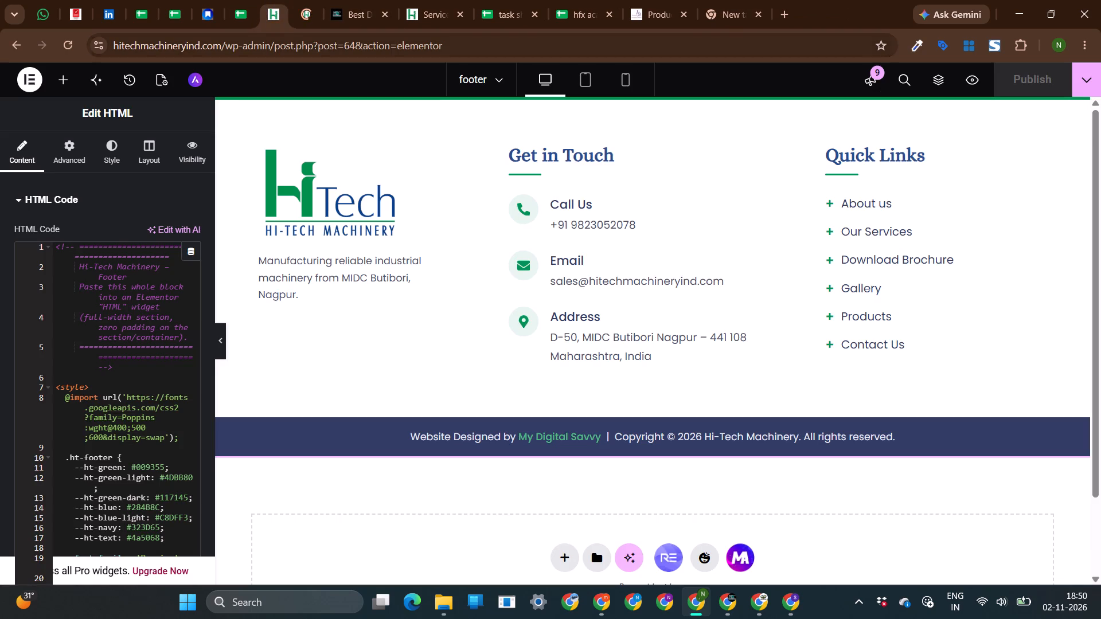
left_click(3, 43)
left_click(314, 8)
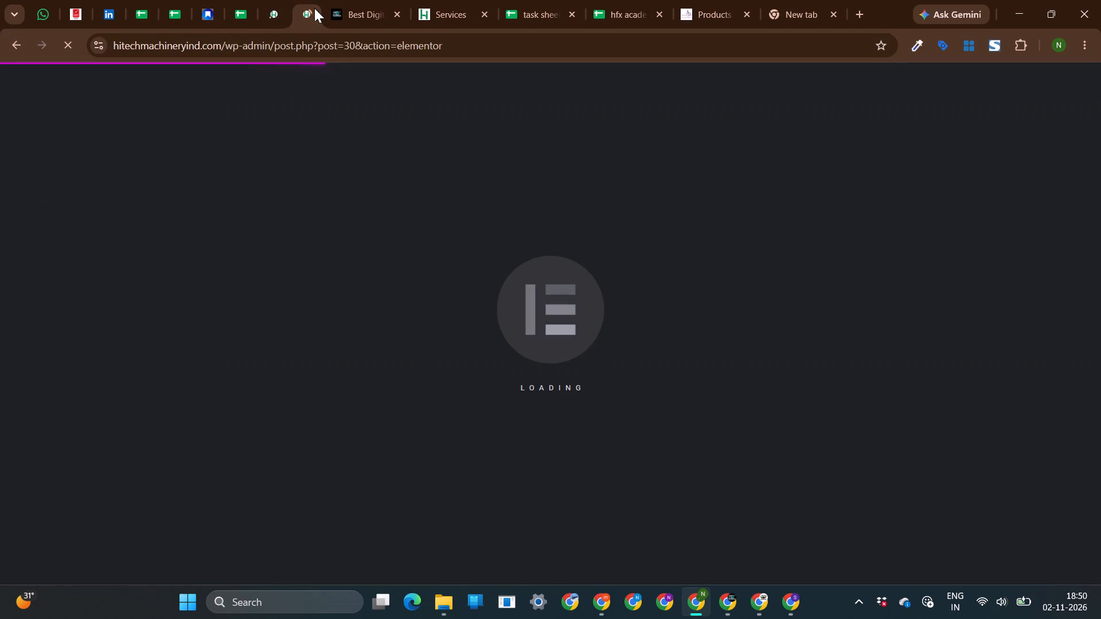
Open the live Contact Us page from the Services page, examine its new footer, and open the Products page.
left_click(416, 3)
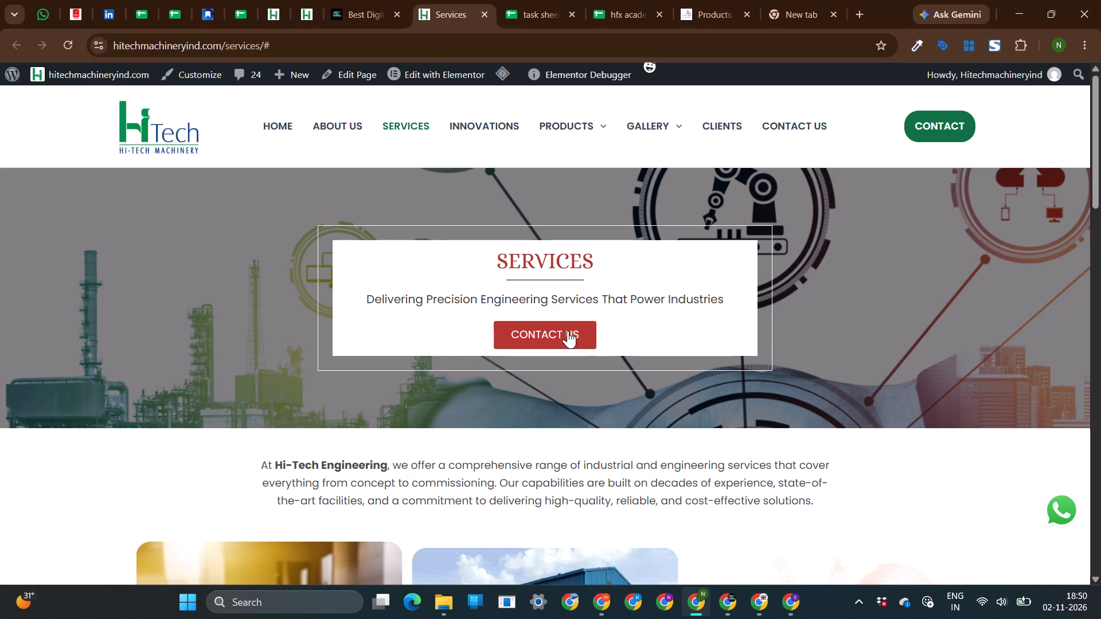
left_click(790, 130)
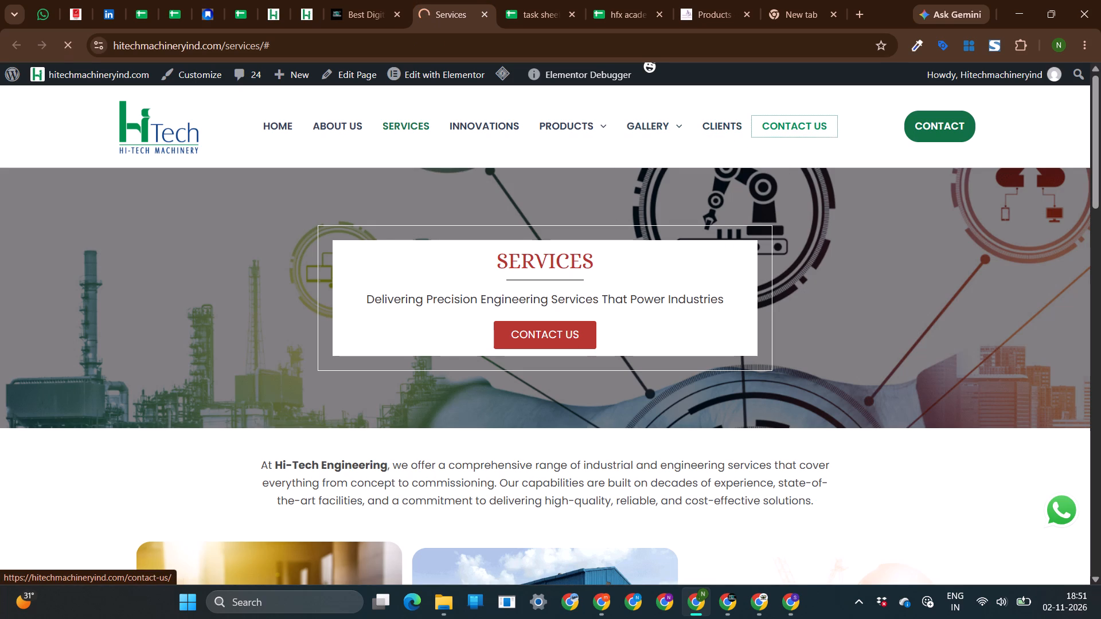
scroll(555, 268, "down", 13)
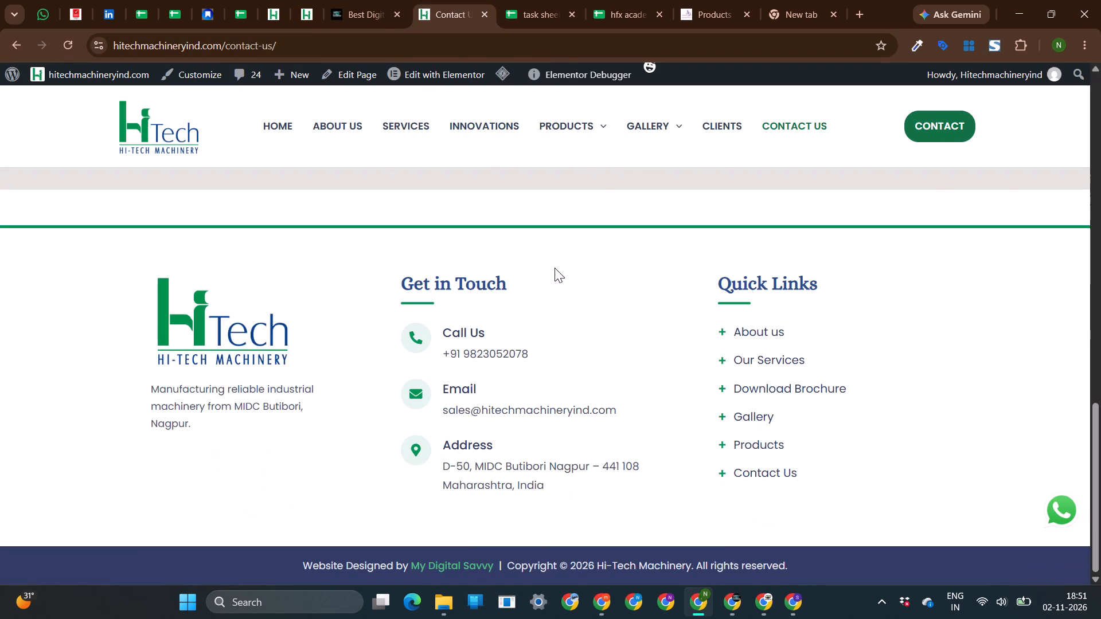
scroll(555, 268, "down", 6)
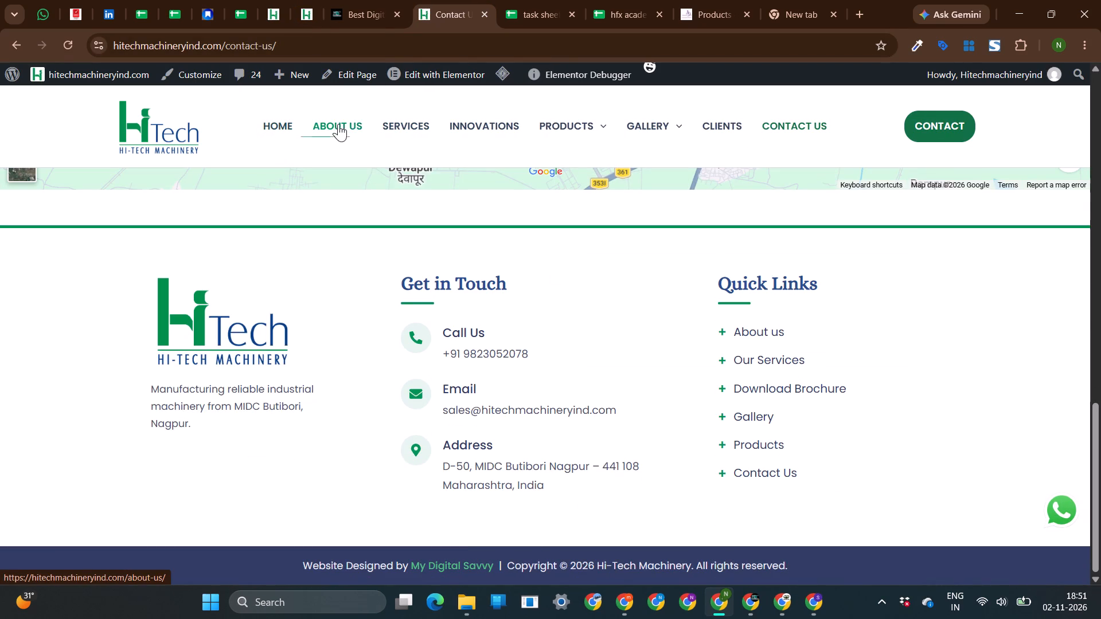
left_click(577, 123)
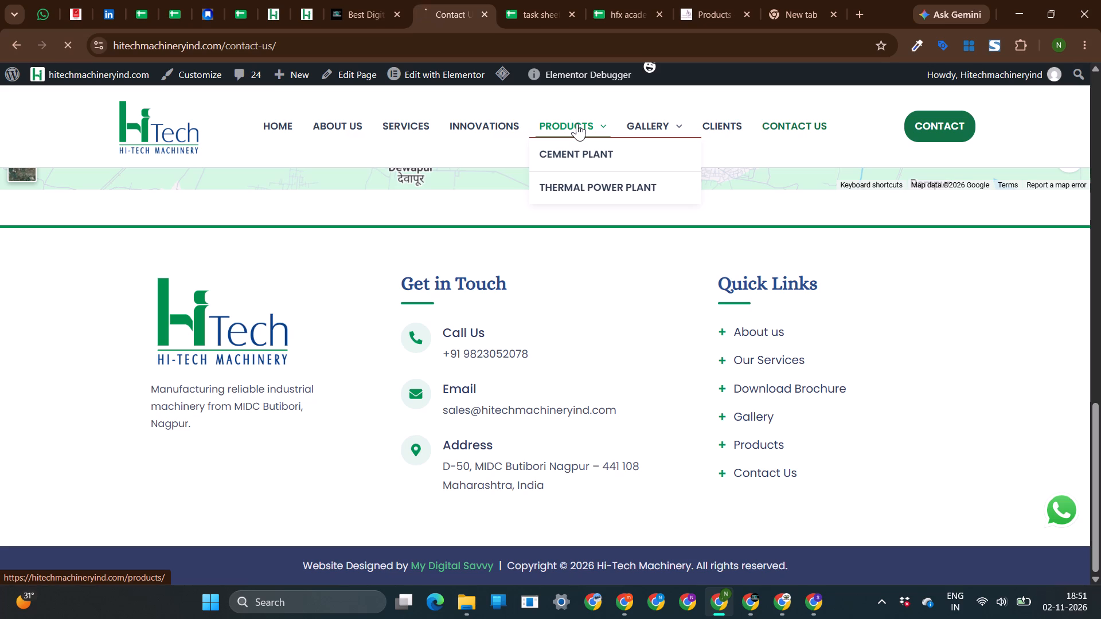
left_click(349, 5)
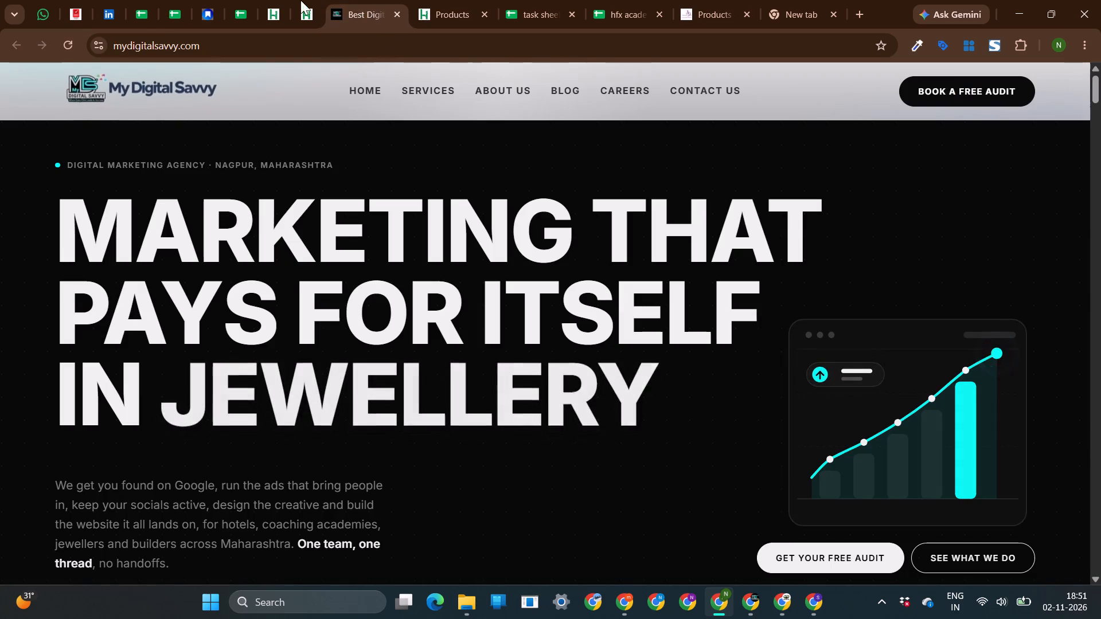
In the Contact Us page editor, set the banner's Contact Us heading text color to #117145.
left_click(282, 7)
left_click(300, 9)
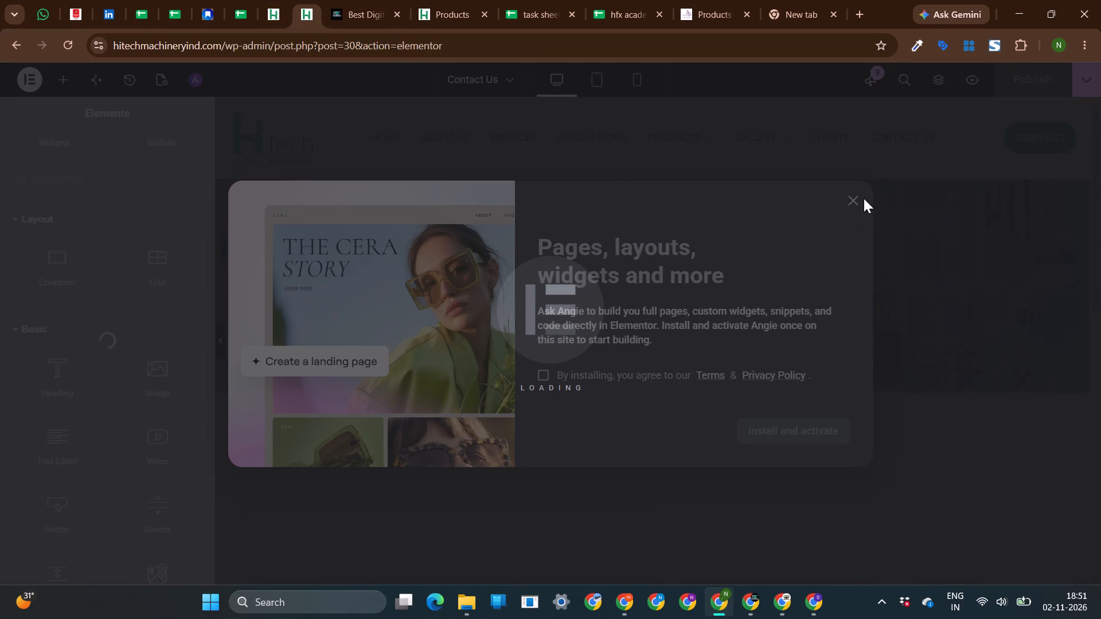
left_click(848, 198)
left_click(659, 265)
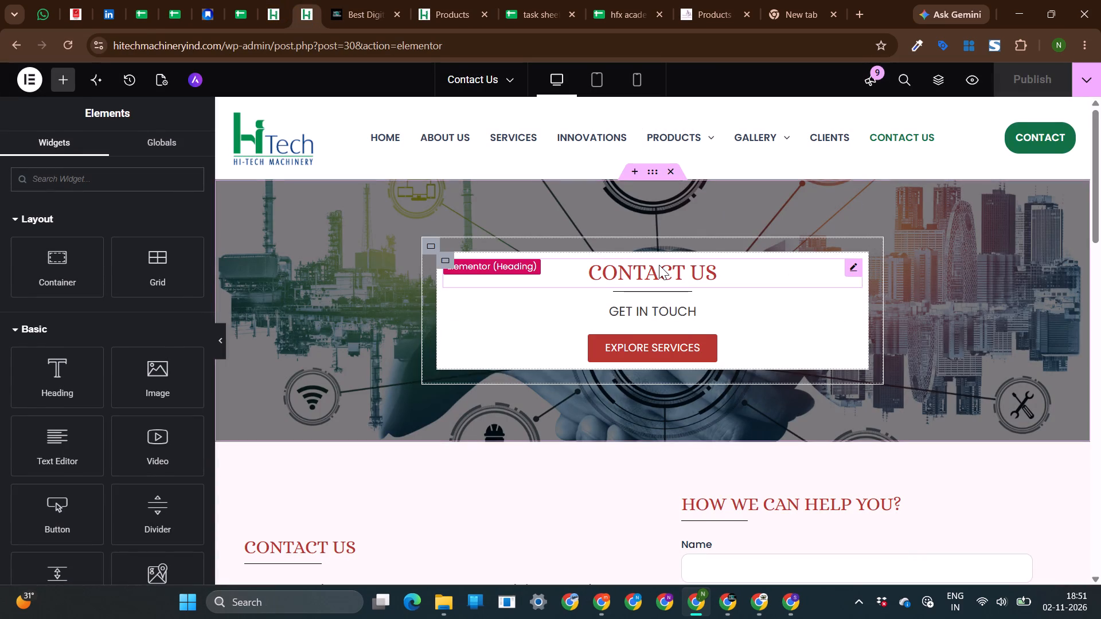
left_click(61, 156)
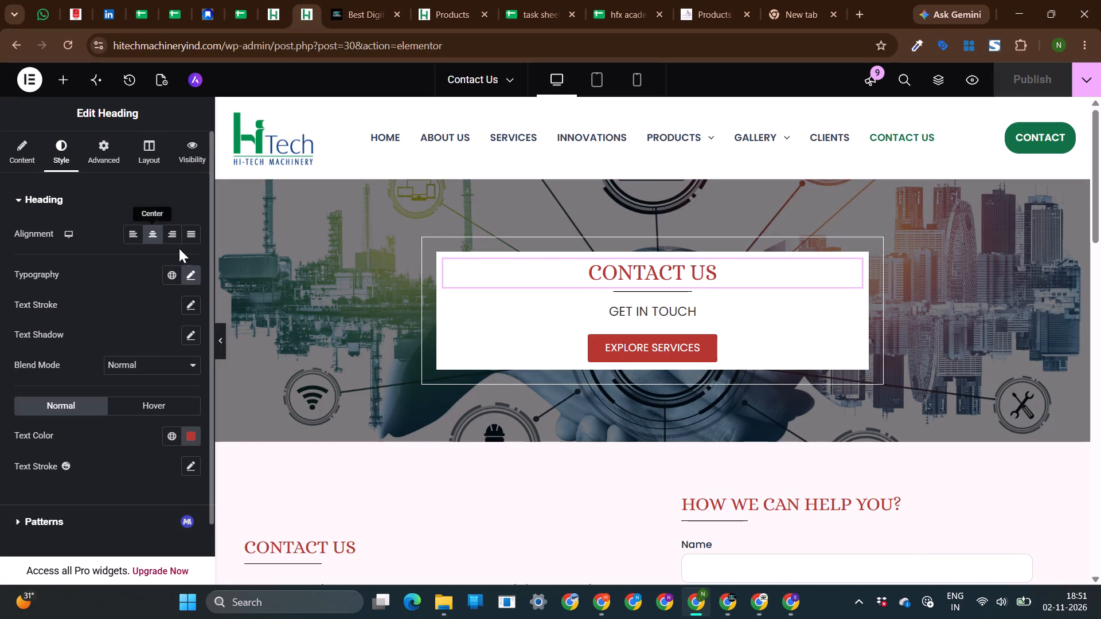
left_click(189, 432)
key("ctrl+v")
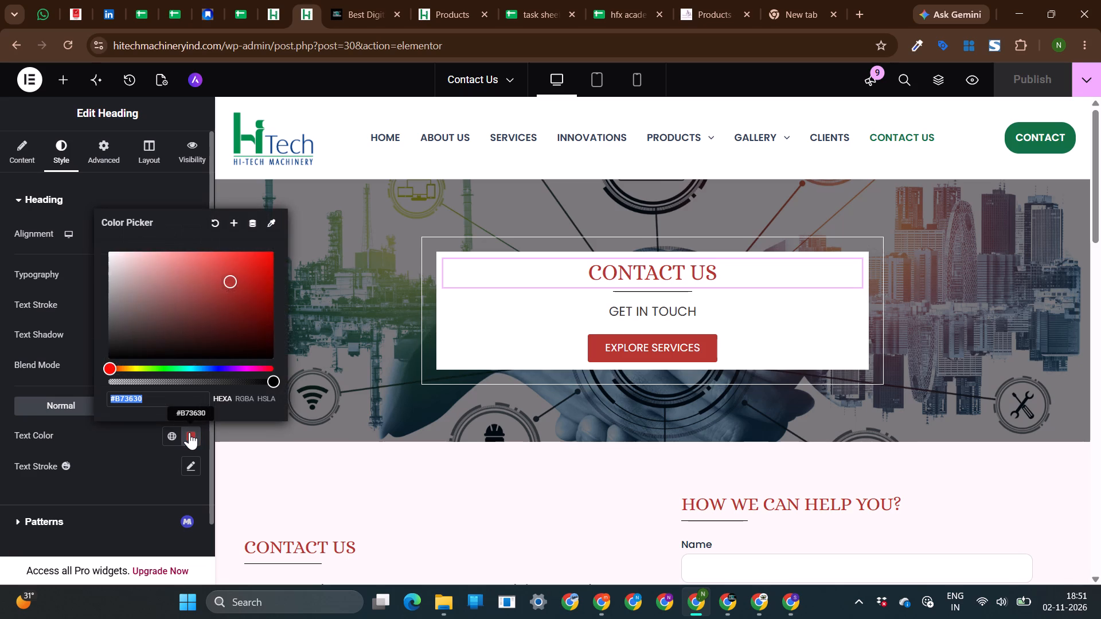
left_click(0, 376)
Set the background color of the banner's Explore Services button to #117145.
left_click(597, 352)
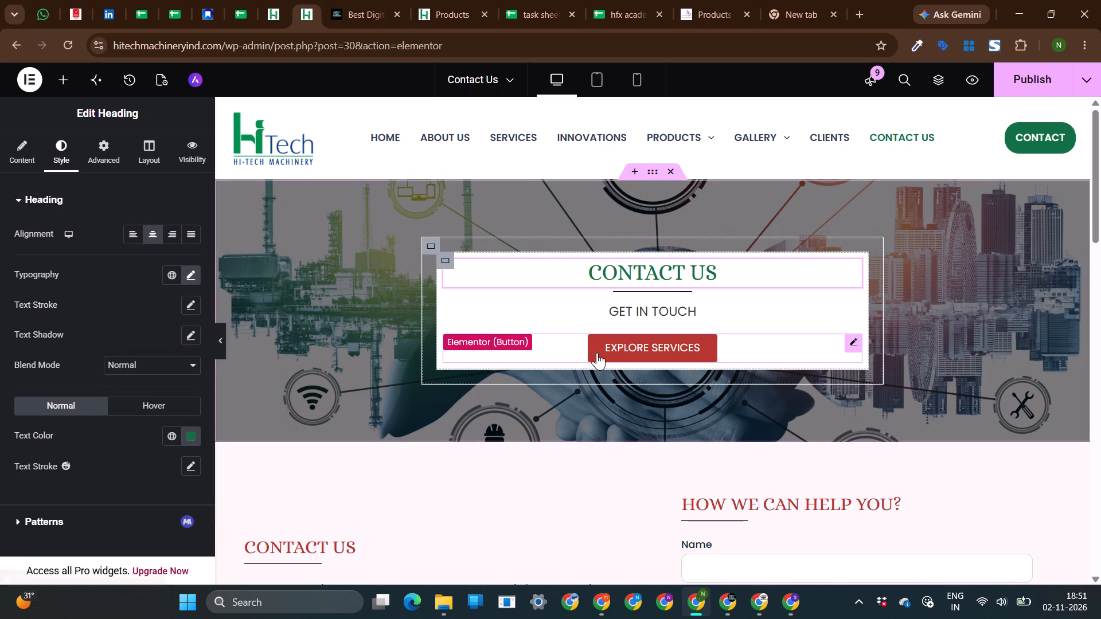
left_click(65, 158)
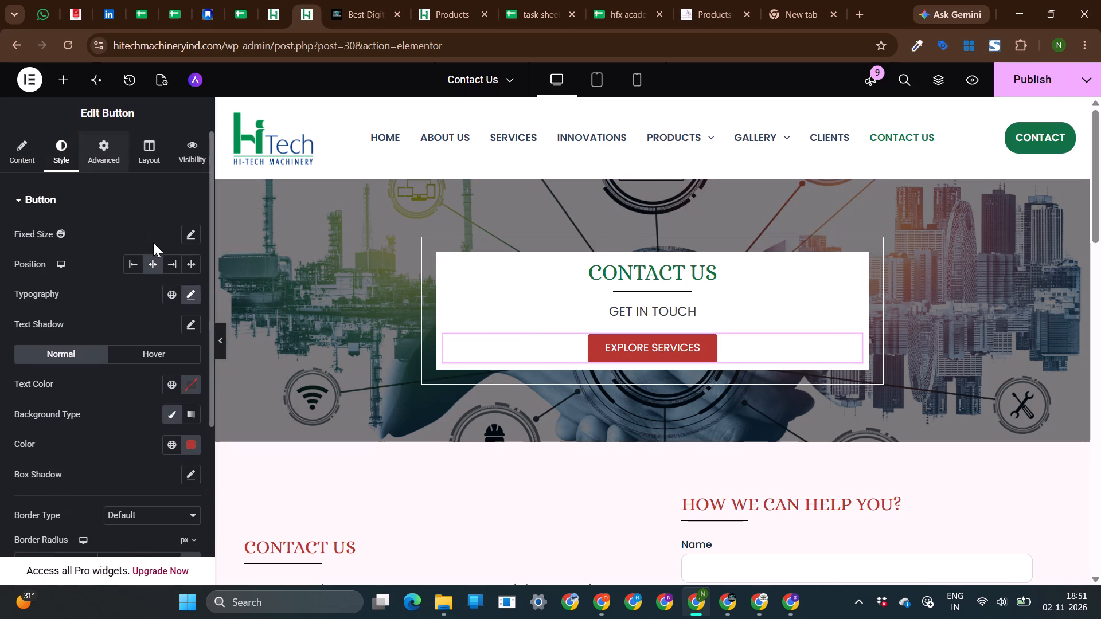
left_click(195, 440)
key("ctrl+v")
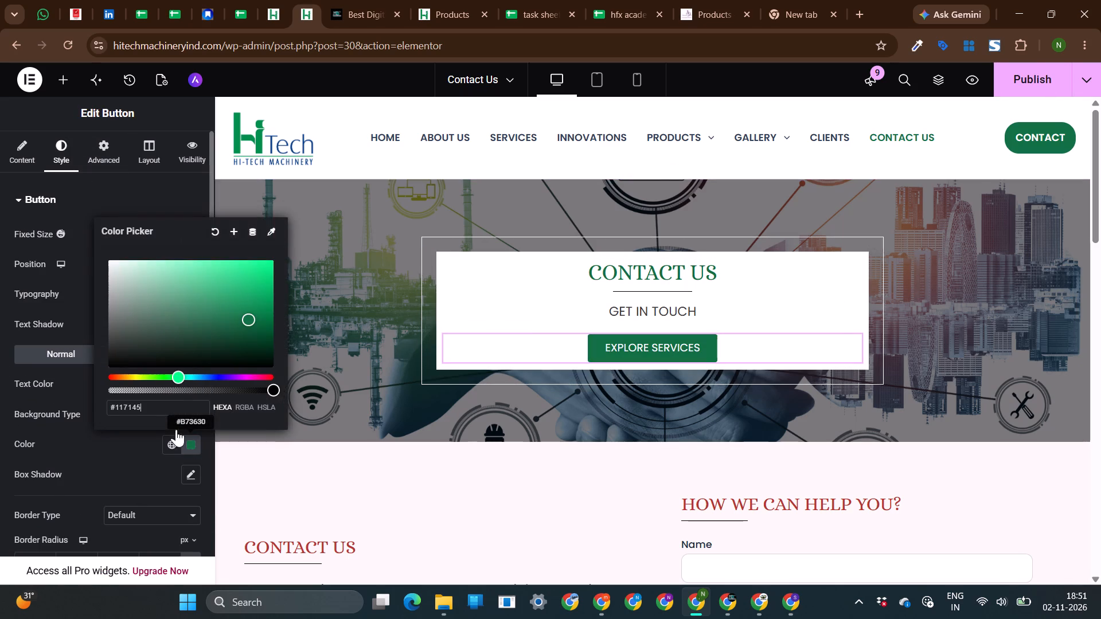
left_click(0, 365)
Switch to the Hitech color palette PDF and copy the blue hex code #284B8C.
scroll(704, 283, "down", 8)
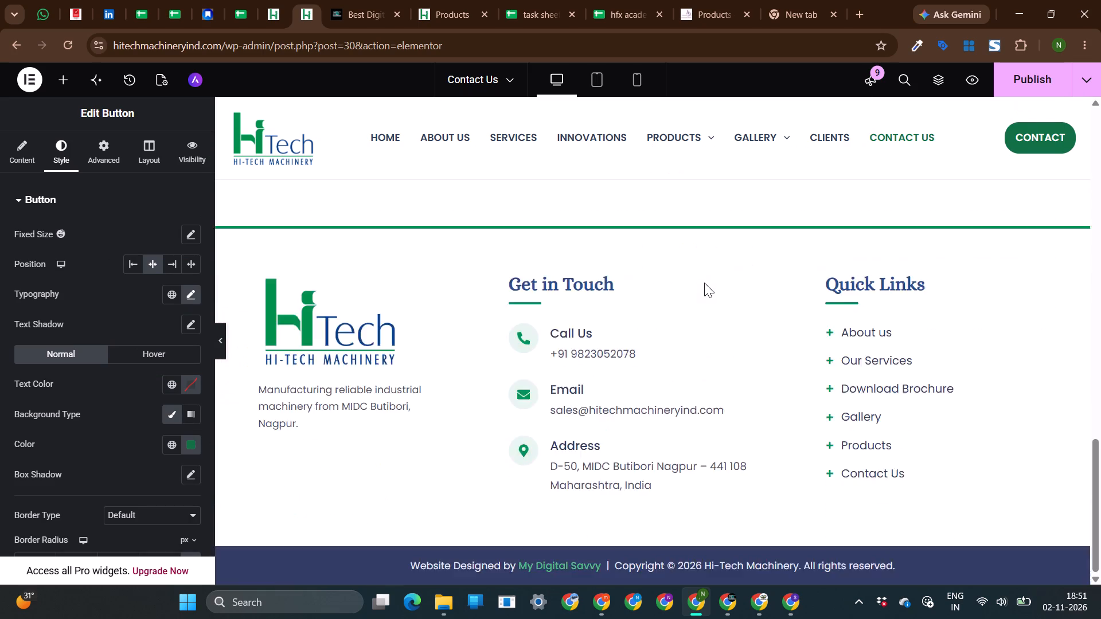
scroll(704, 283, "up", 10)
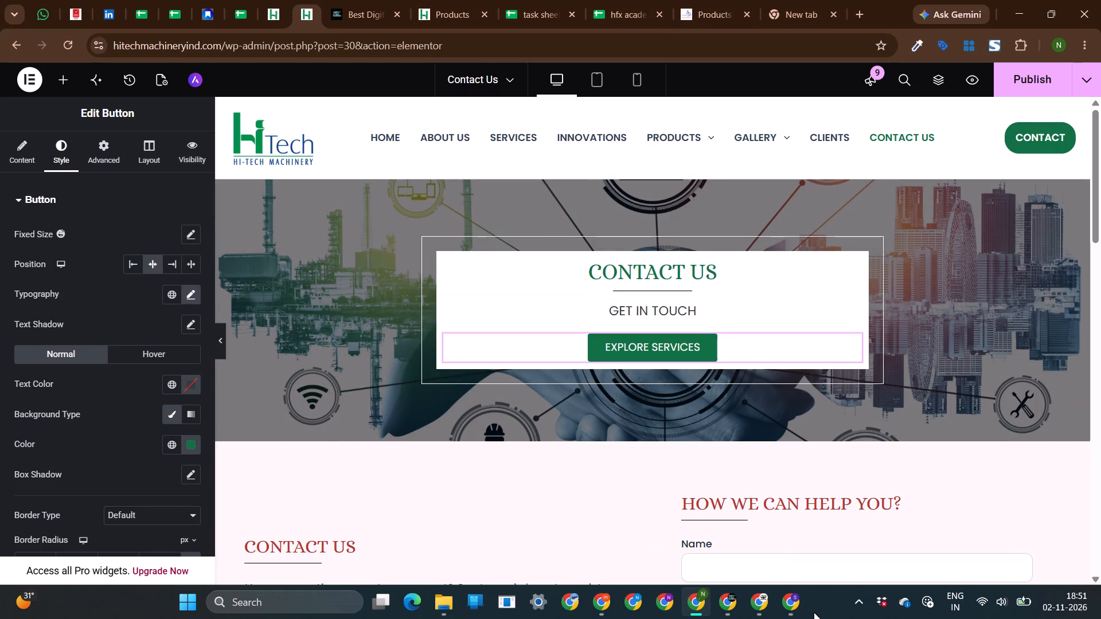
left_click(759, 602)
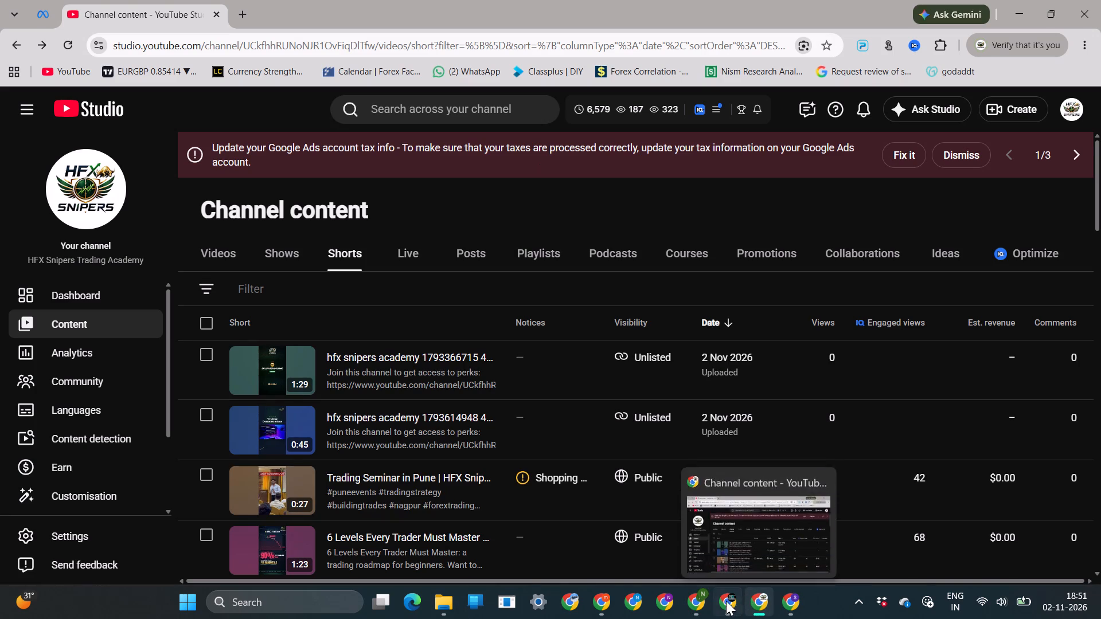
left_click(724, 606)
left_click(680, 486)
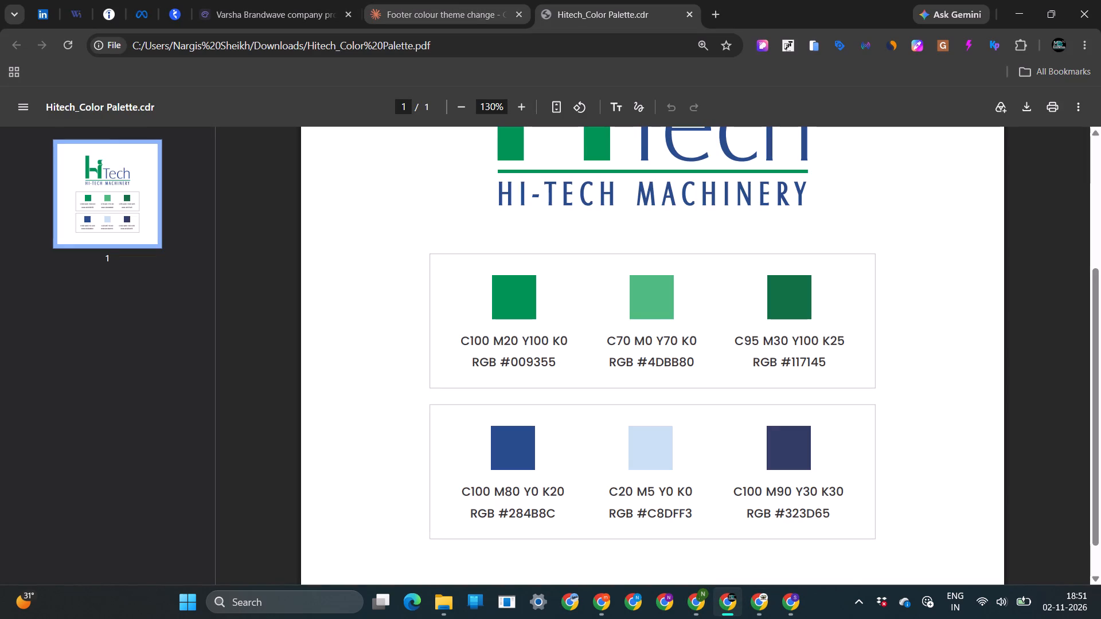
left_click_drag(558, 511, 504, 517)
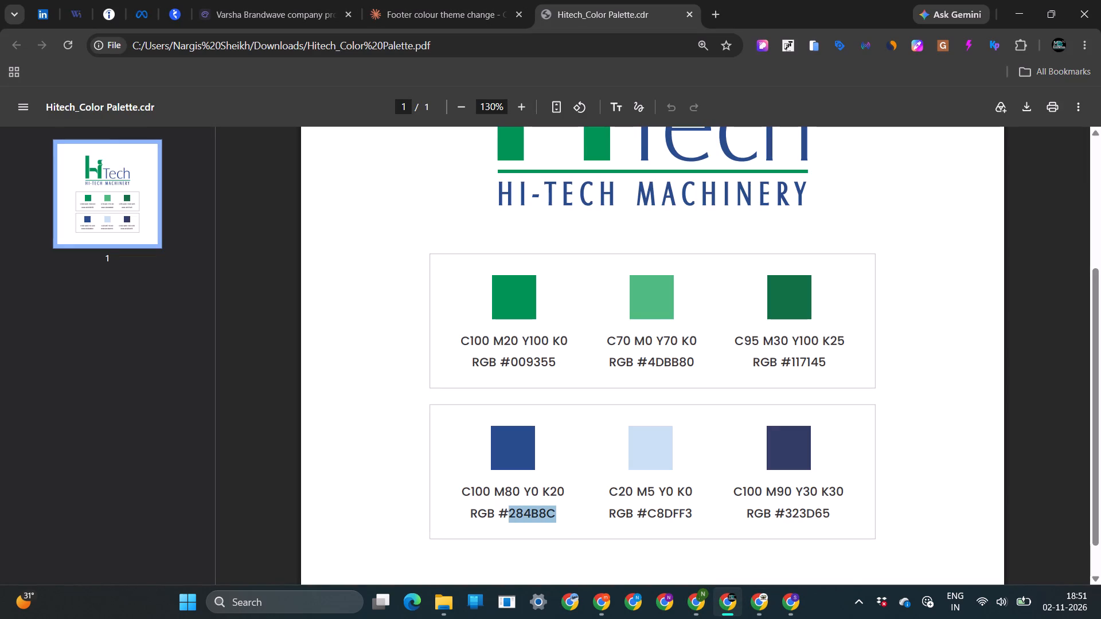
left_click_drag(504, 517, 506, 519)
right_click(497, 511)
right_click(501, 515)
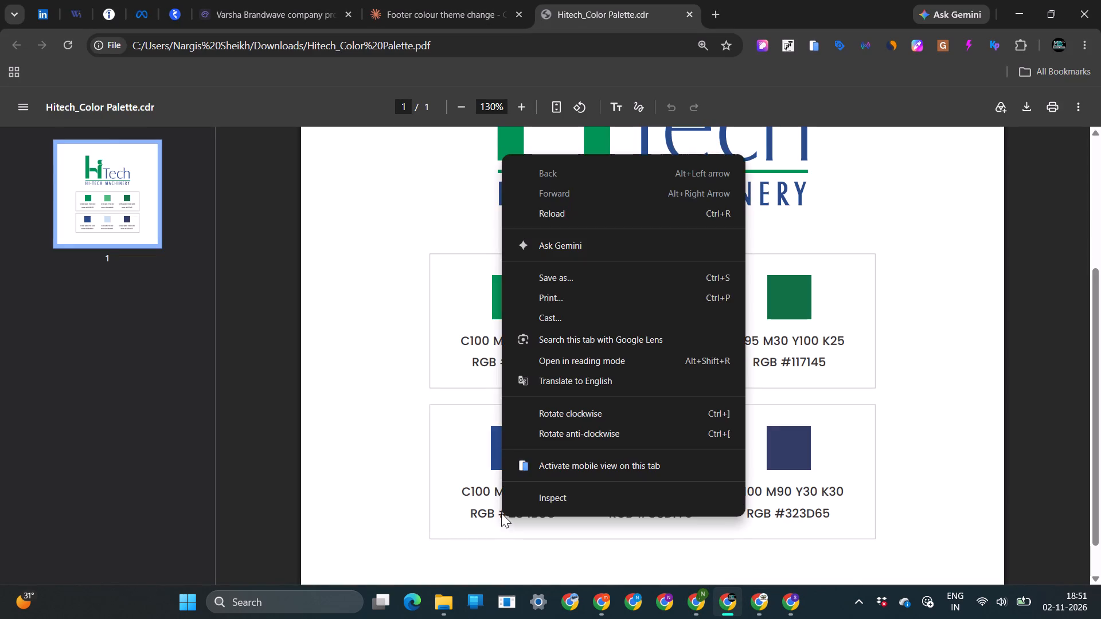
left_click(501, 517)
left_click_drag(503, 513, 574, 516)
key("ctrl+c")
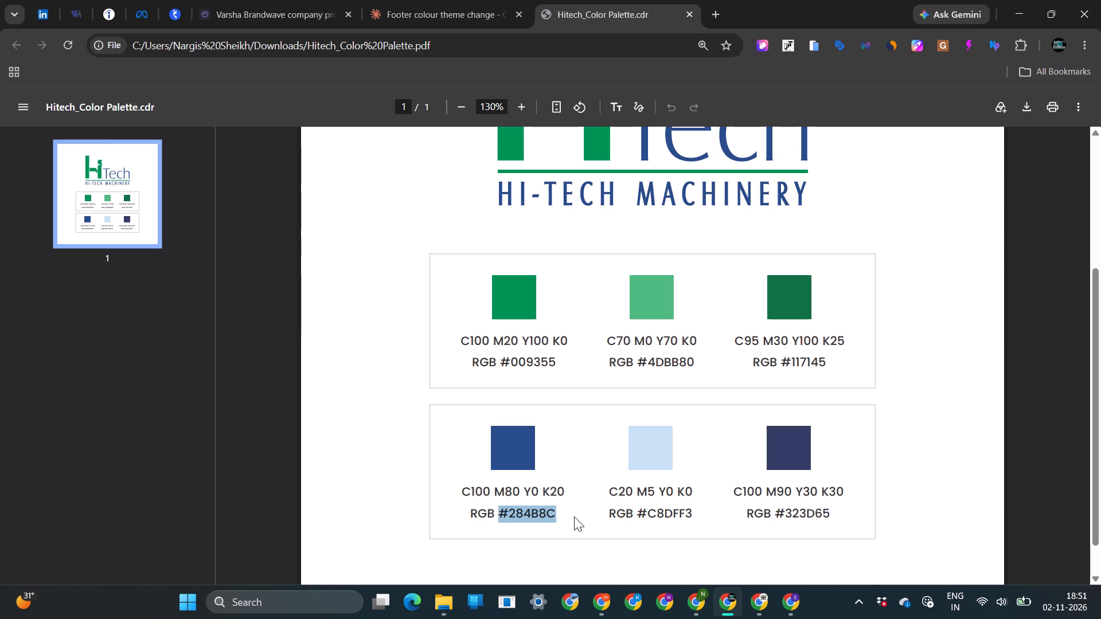
Back in the Contact Us page editor, set the Explore Services button's hover background color to #284B8C and its hover text color to white.
left_click(695, 604)
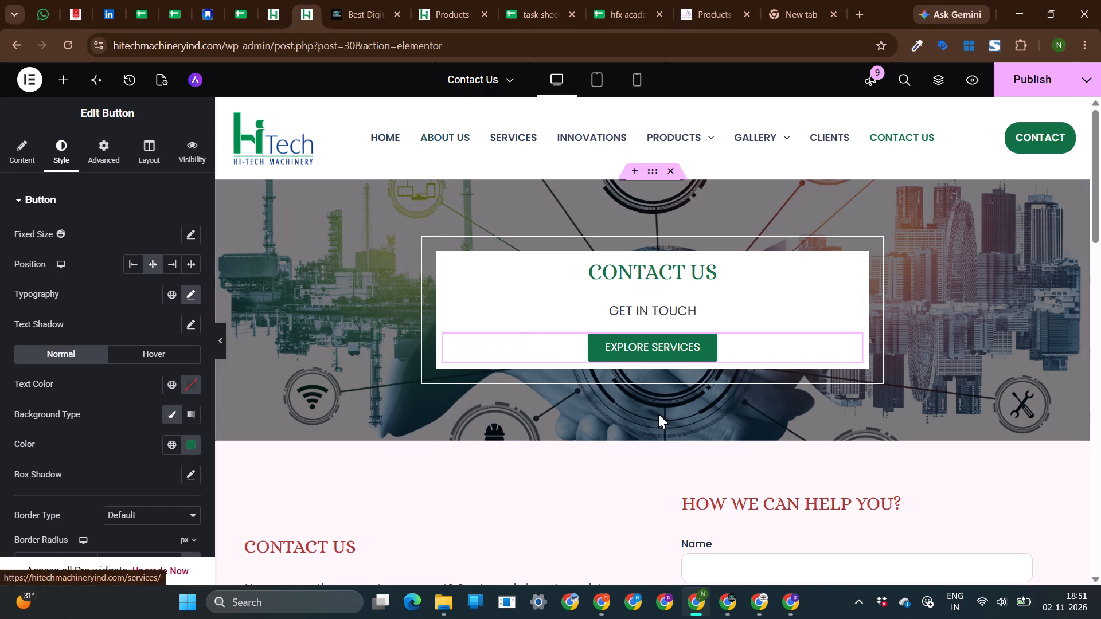
scroll(658, 414, "down", 3)
left_click(341, 392)
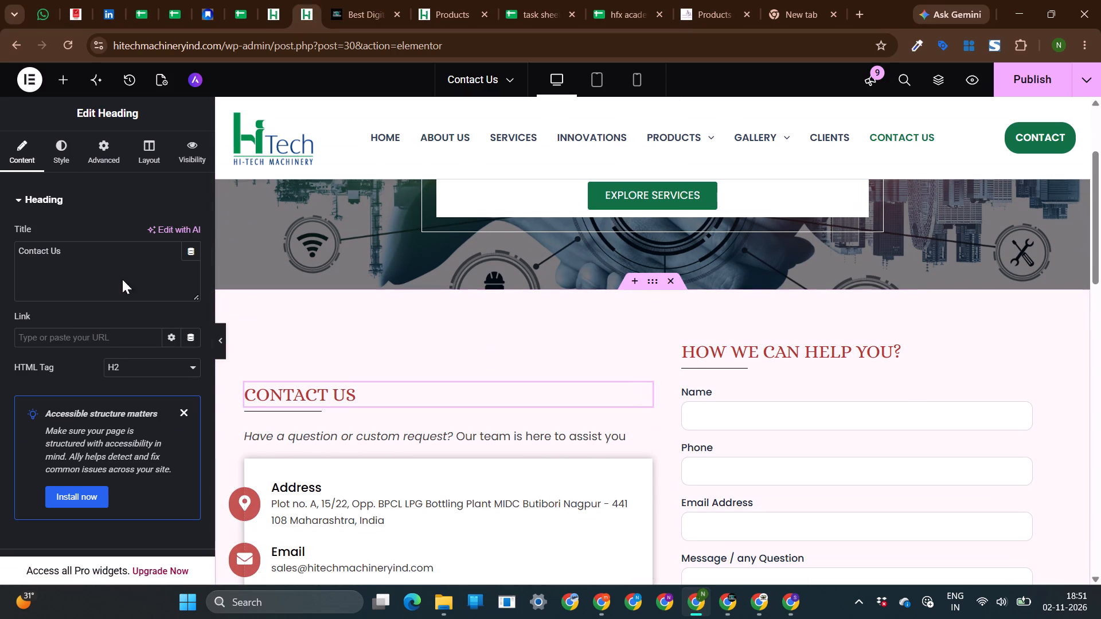
left_click(68, 170)
left_click(596, 204)
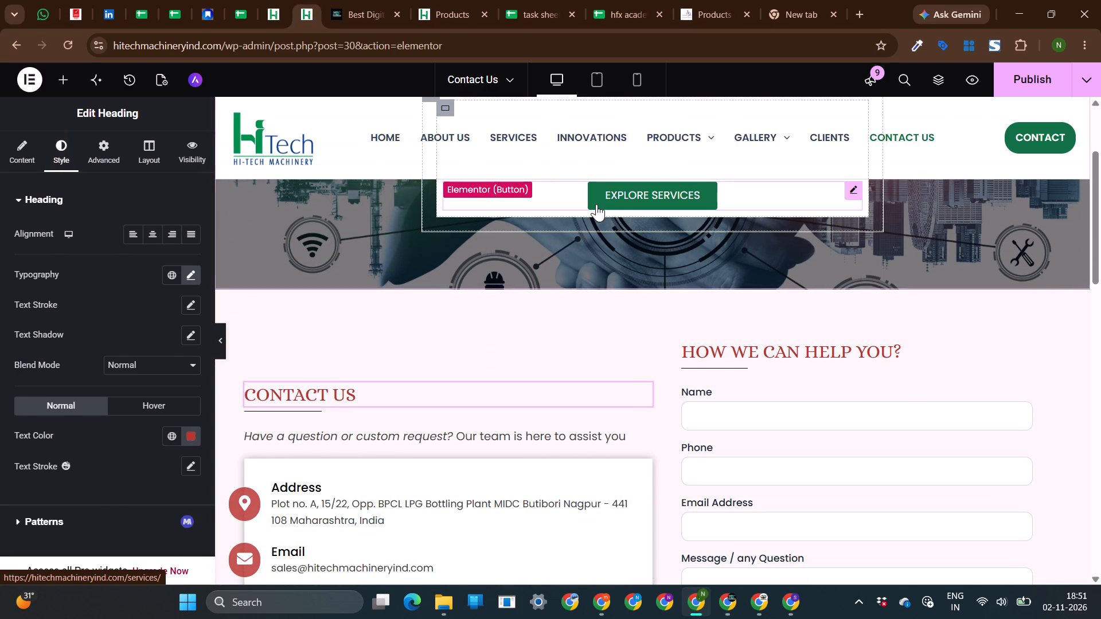
left_click(187, 350)
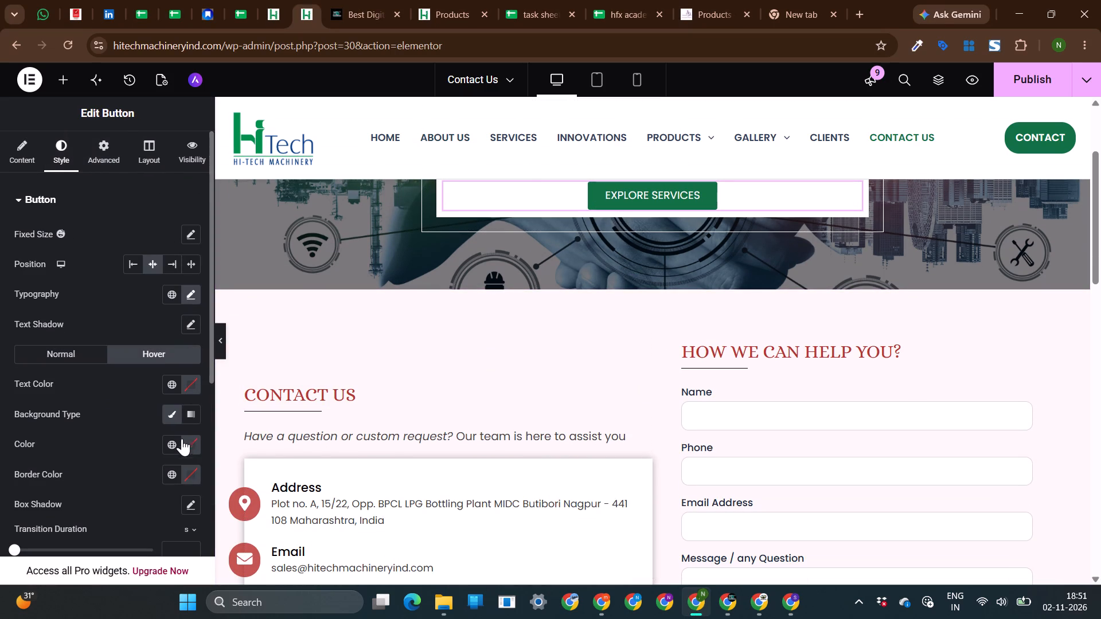
left_click(189, 440)
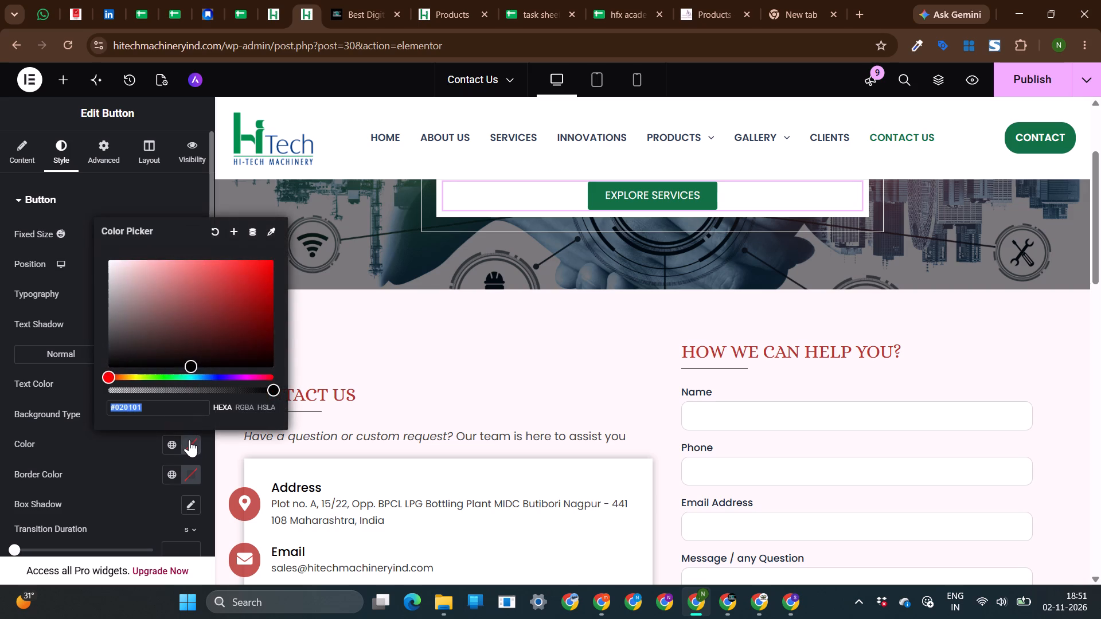
key("ctrl+v")
left_click(46, 433)
left_click(191, 389)
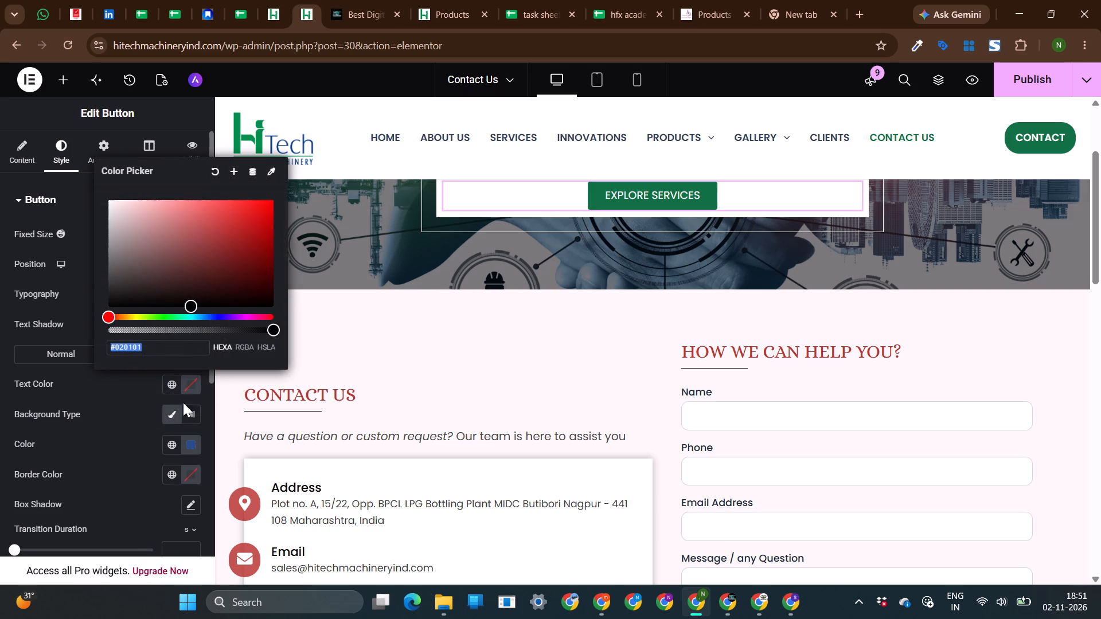
left_click_drag(132, 269, 57, 139)
left_click(0, 331)
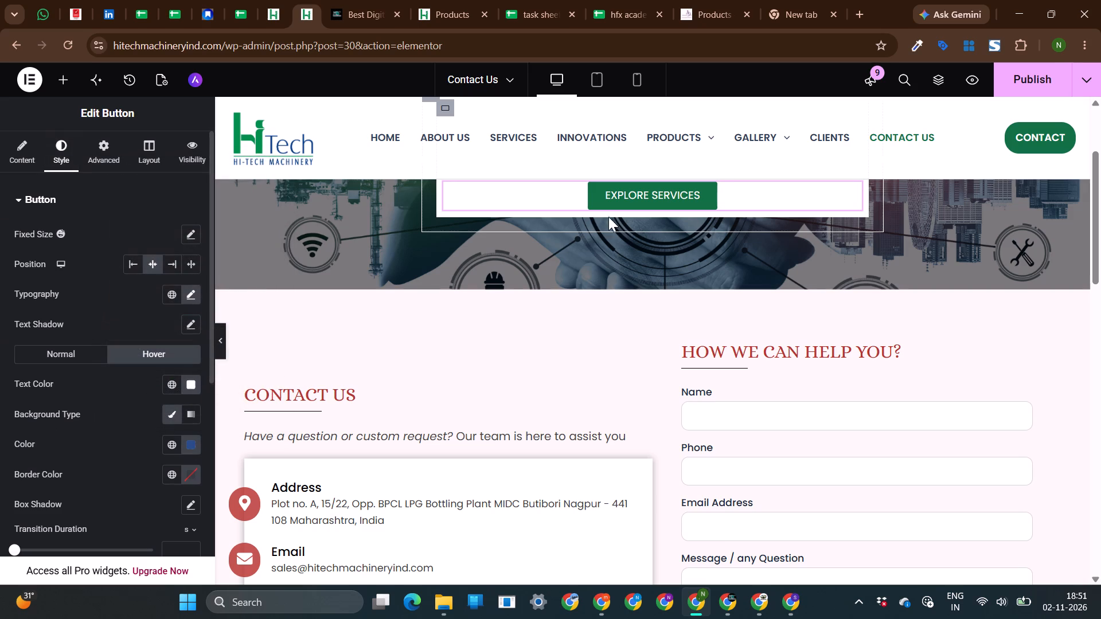
scroll(620, 256, "up", 2)
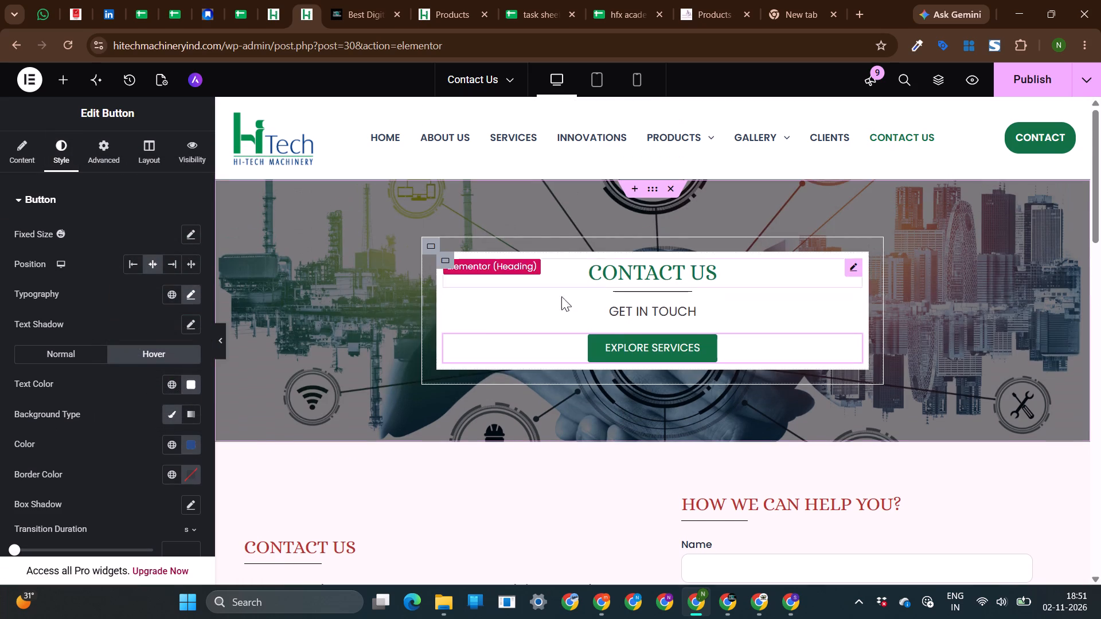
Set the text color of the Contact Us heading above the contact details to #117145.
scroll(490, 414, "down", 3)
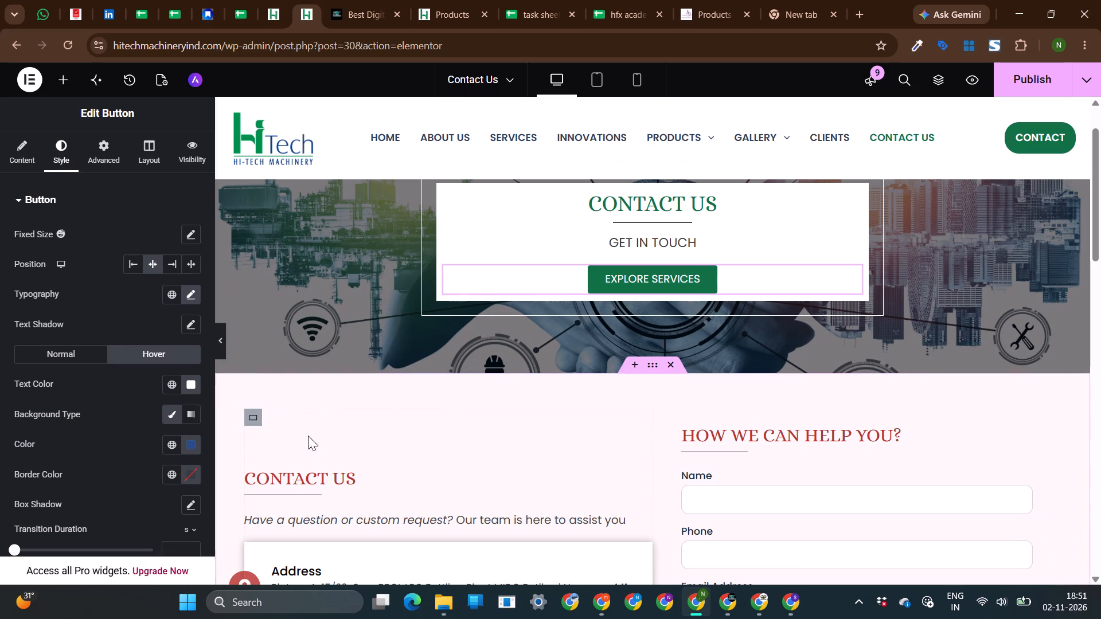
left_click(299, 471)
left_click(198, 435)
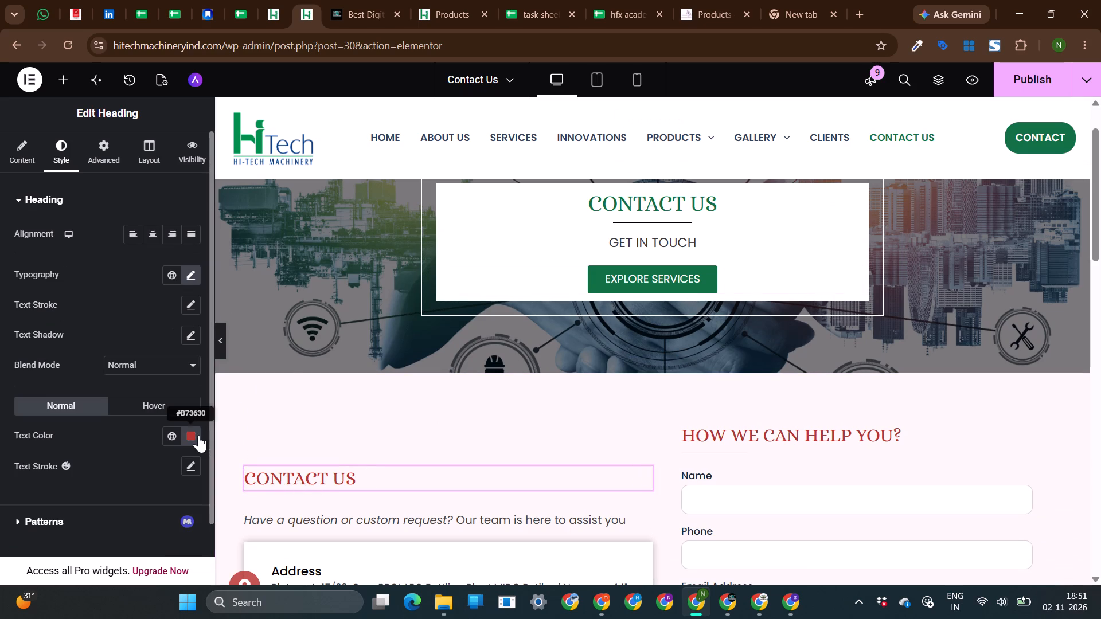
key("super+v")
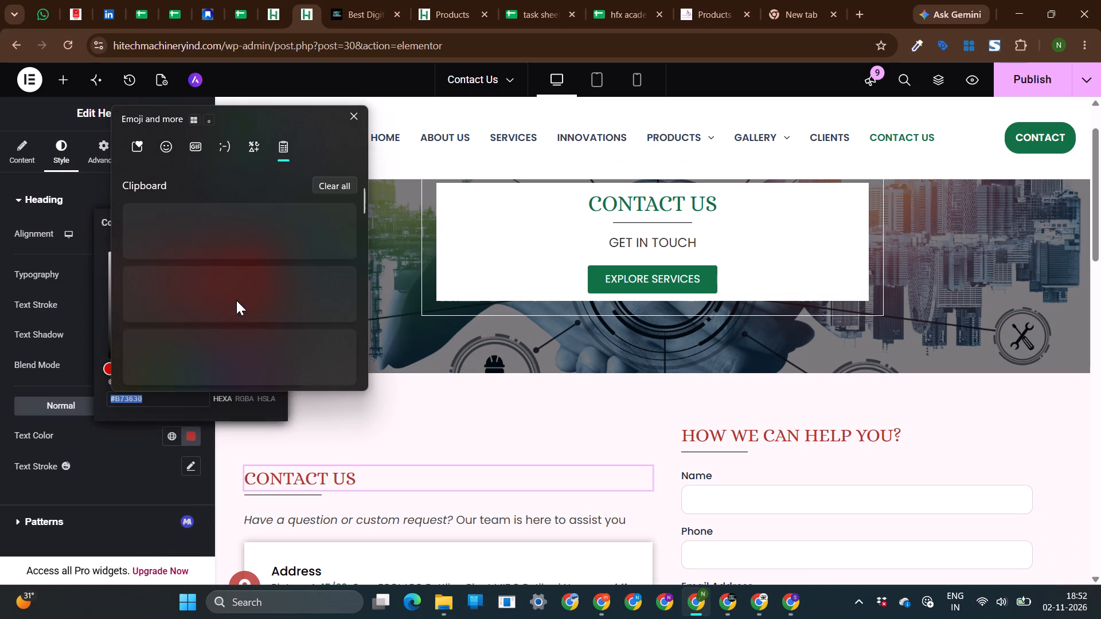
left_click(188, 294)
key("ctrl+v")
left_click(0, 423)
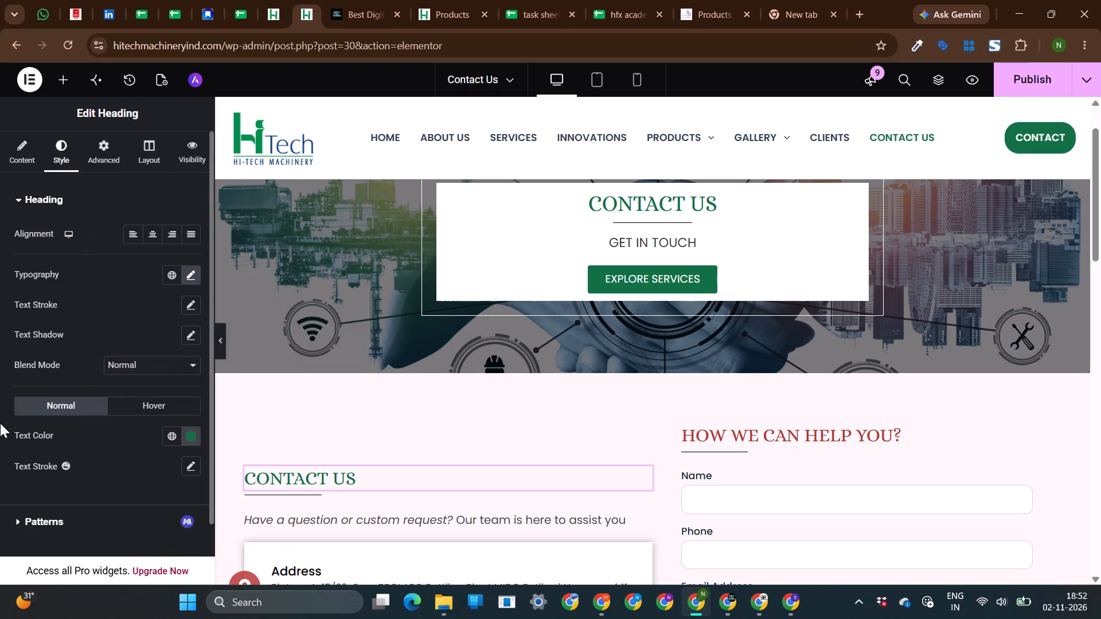
Look over the Address icon box in the contact details and examine the live Products page down to its footer.
scroll(301, 426, "down", 2)
left_click(252, 382)
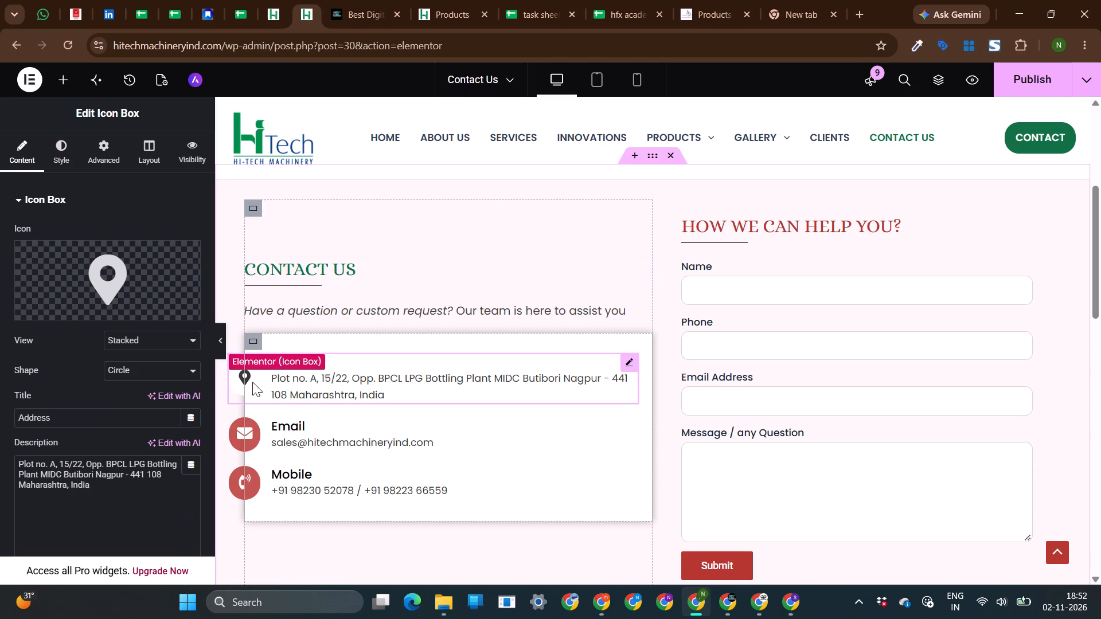
left_click(346, 378)
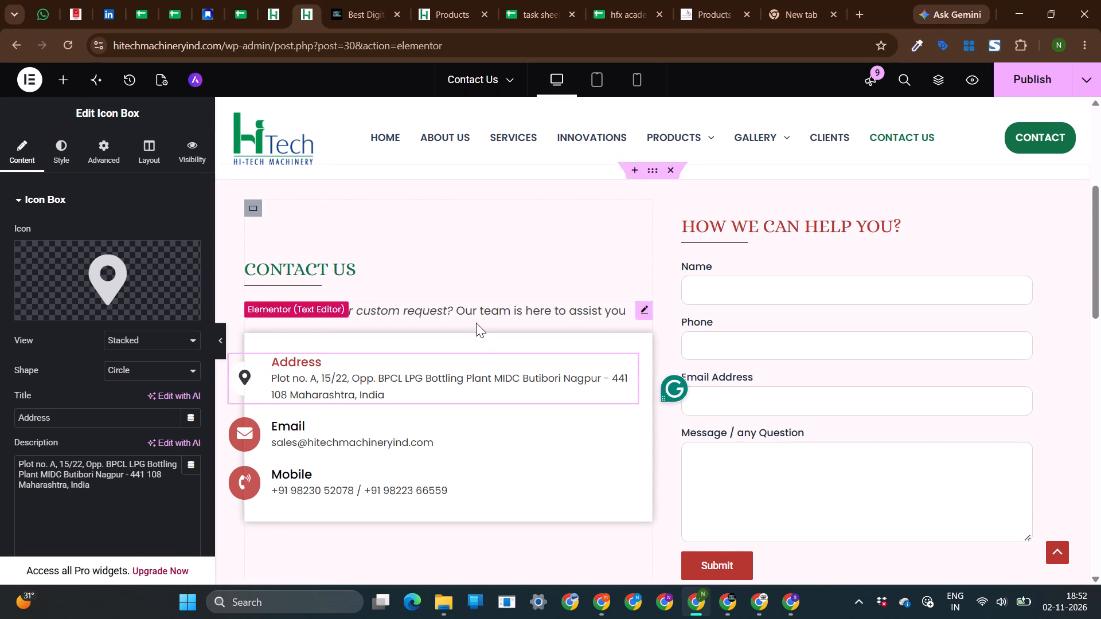
scroll(476, 323, "down", 2)
left_click(448, 1)
scroll(531, 379, "down", 14)
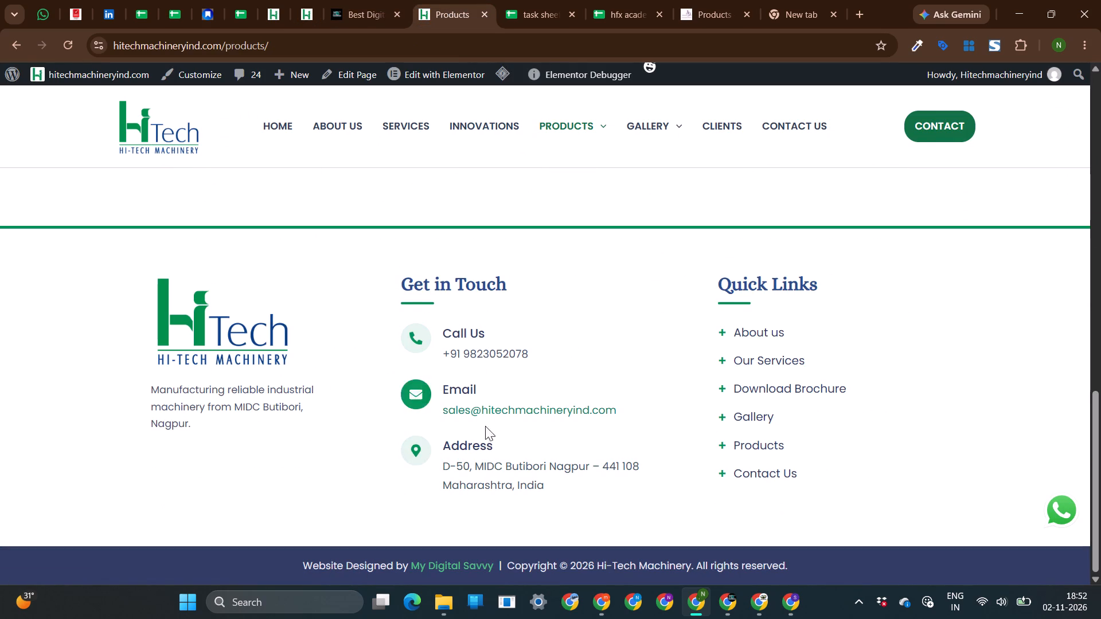
left_click(339, 3)
left_click(313, 2)
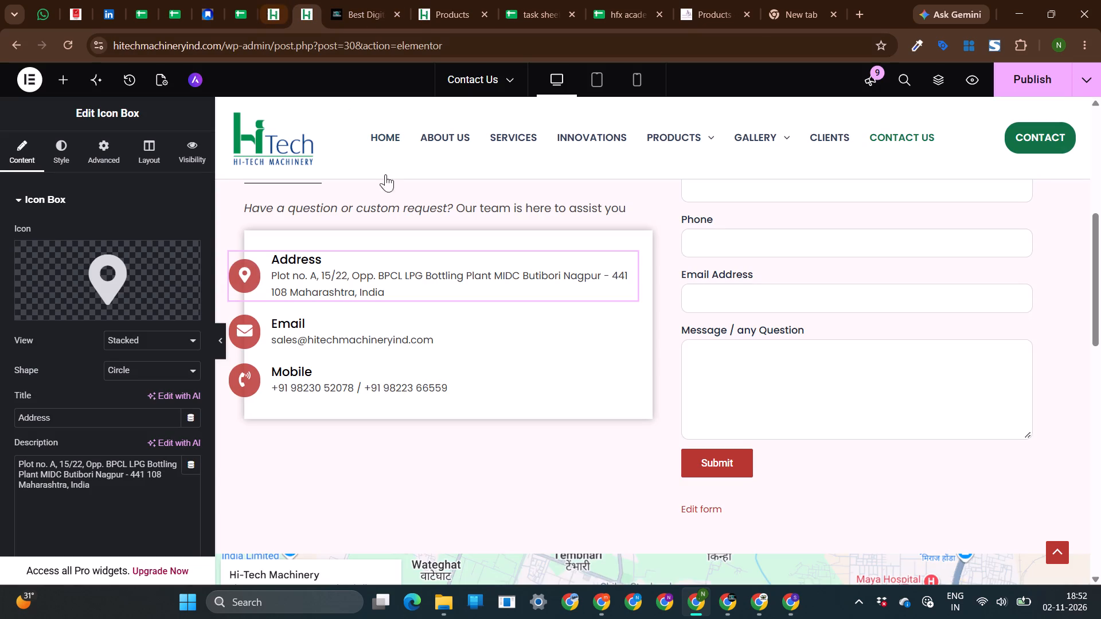
Set the text color of the How we can help you? heading above the form to #284B8C.
scroll(387, 181, "up", 1)
left_click(740, 220)
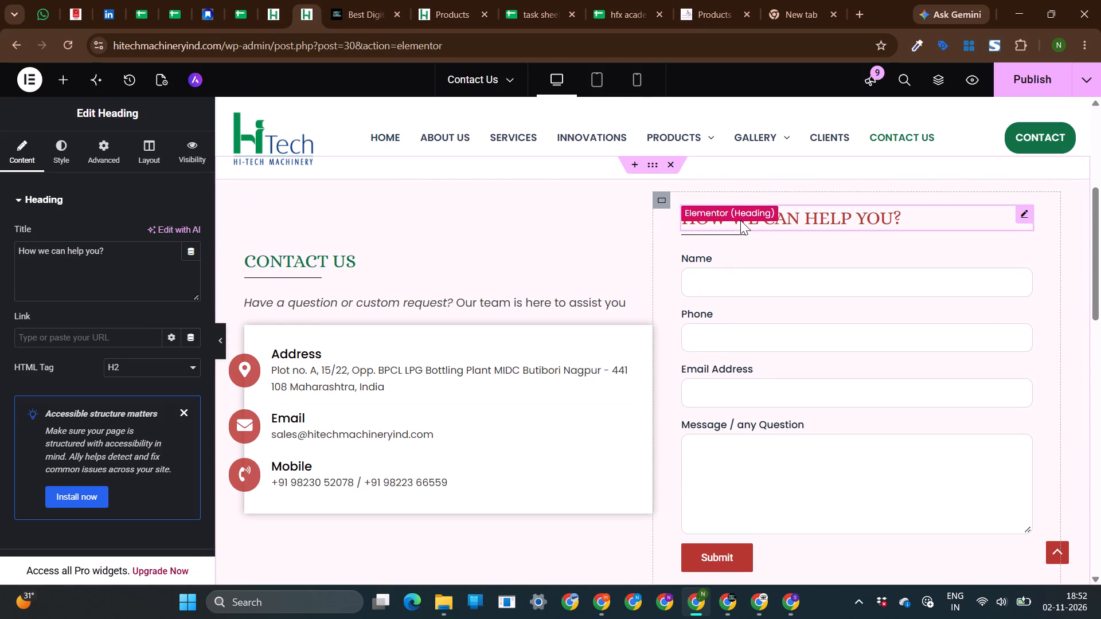
left_click(71, 163)
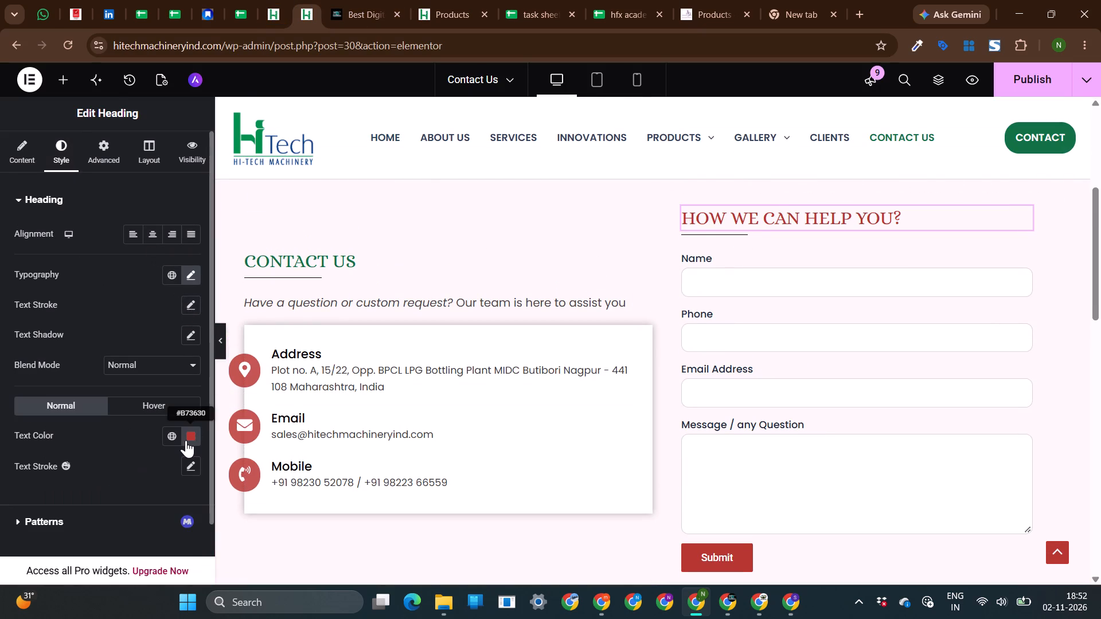
left_click(186, 442)
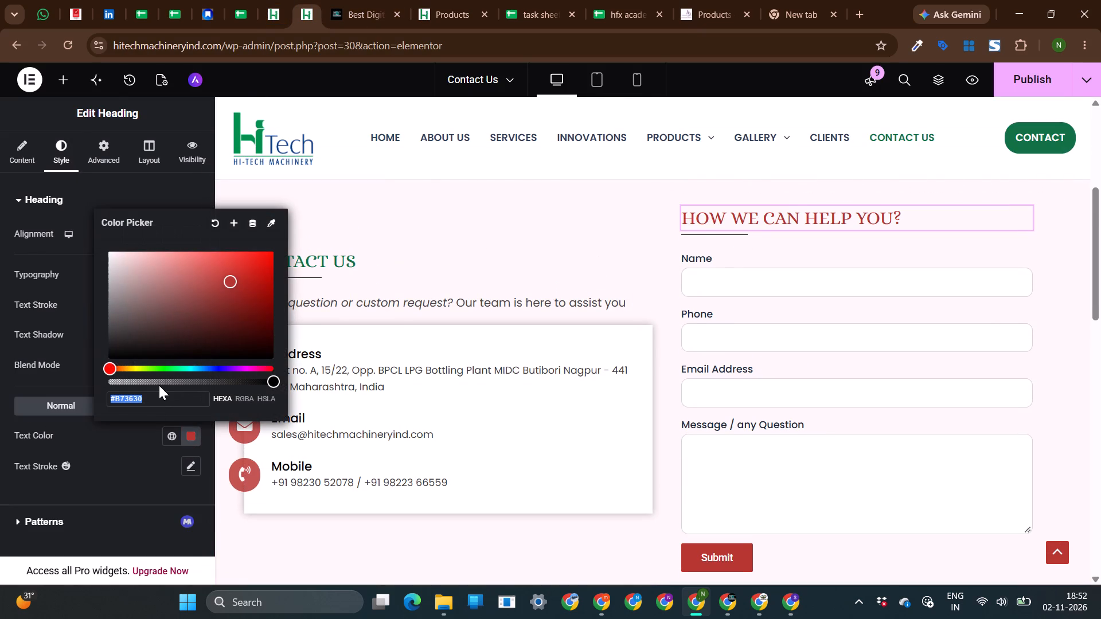
key("super+v")
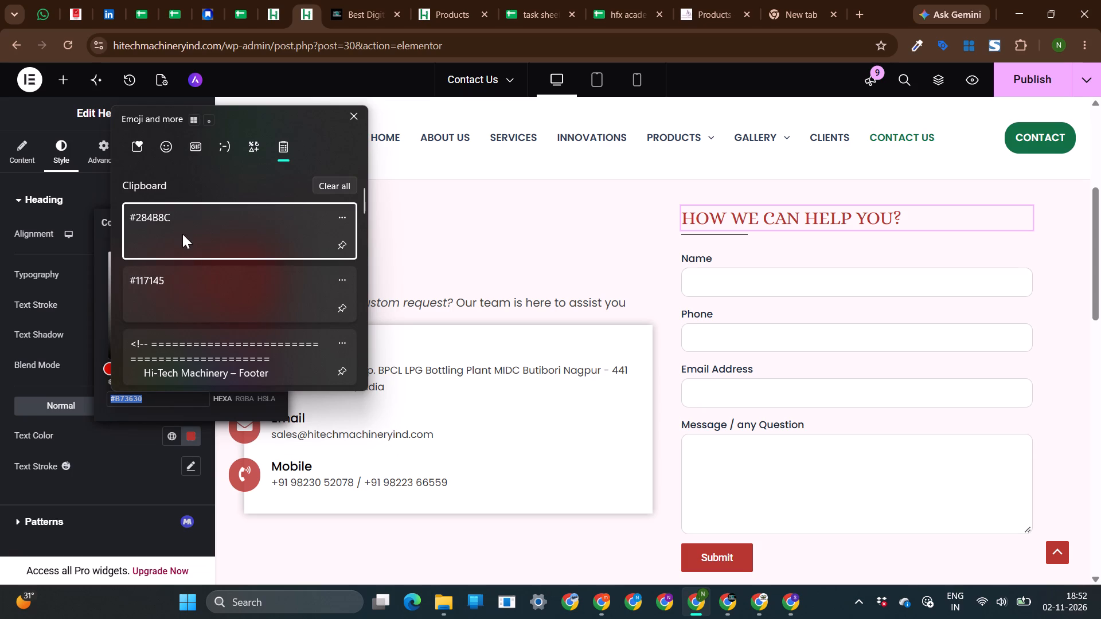
left_click(182, 233)
key("ctrl+v")
left_click(66, 438)
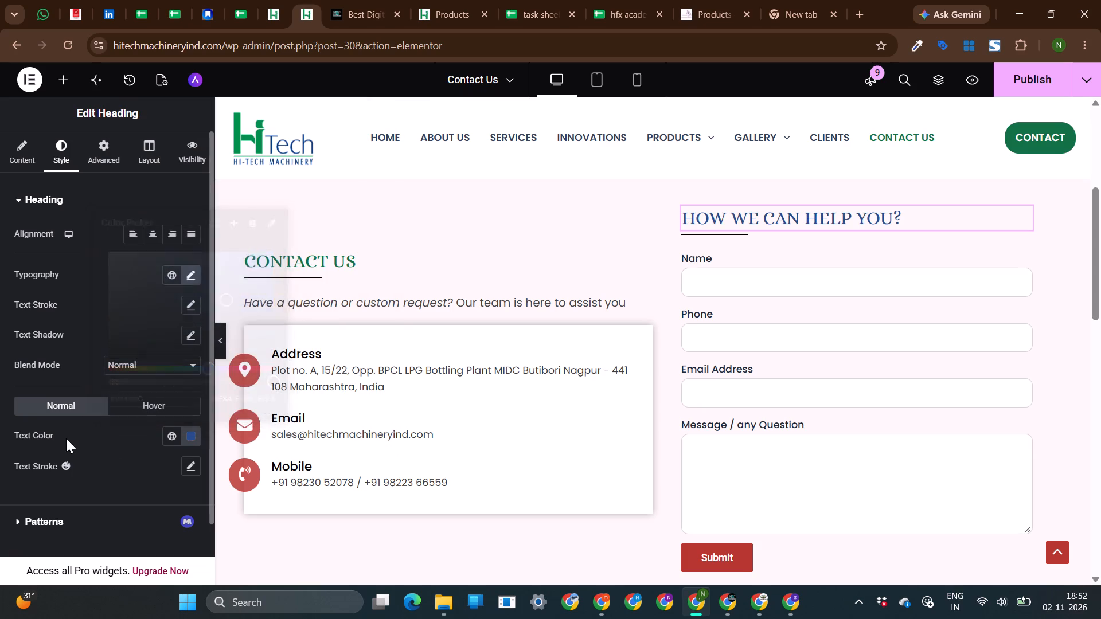
Set the text color of the Contact Us heading above the contact details to #284B8C.
left_click(344, 265)
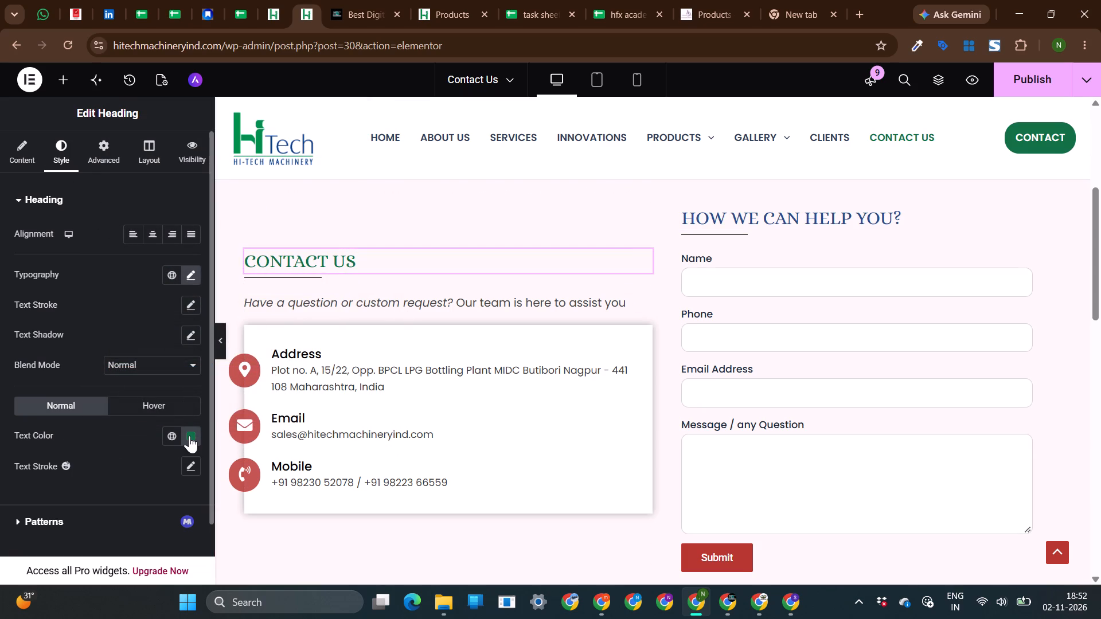
left_click(192, 443)
key("super+v")
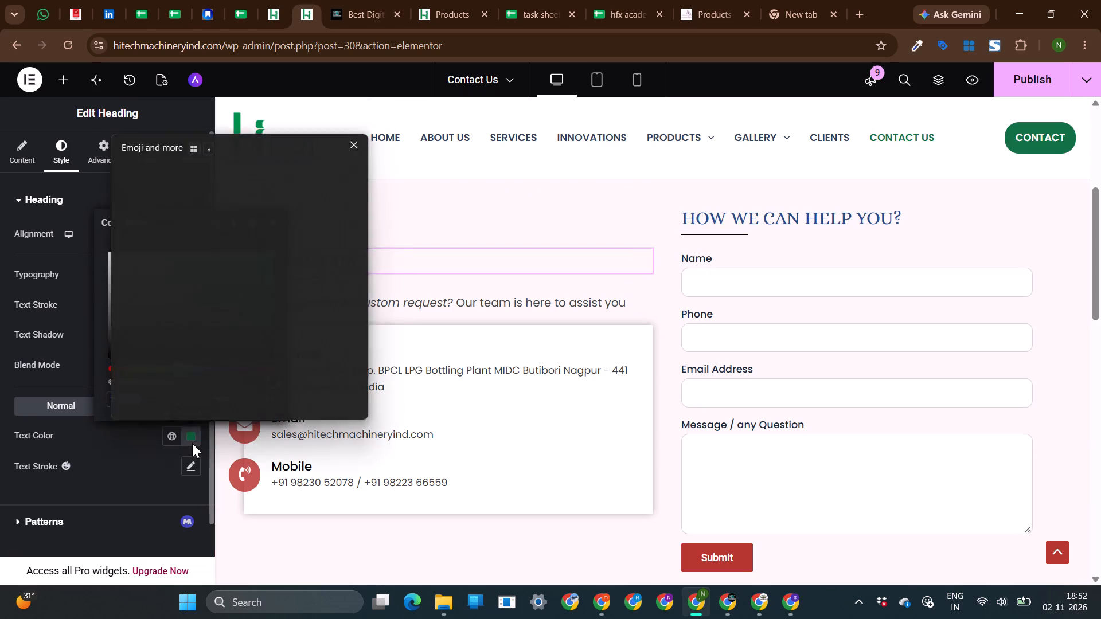
left_click(211, 244)
key("ctrl+v")
left_click(0, 300)
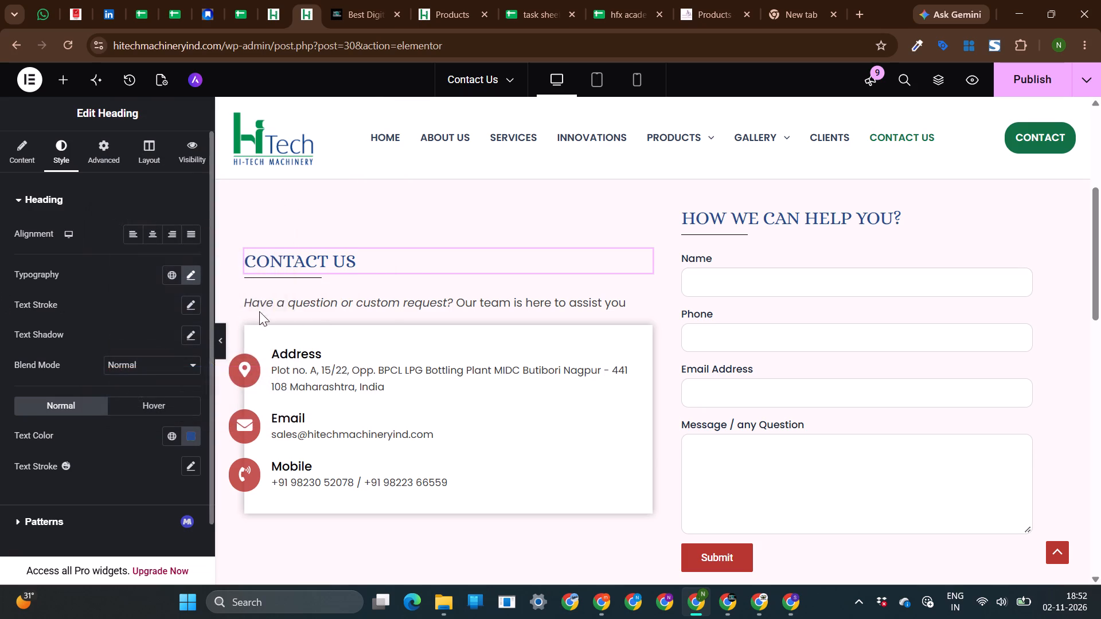
Set the primary icon color of the Address icon box to #284B8C.
left_click(292, 367)
left_click(73, 149)
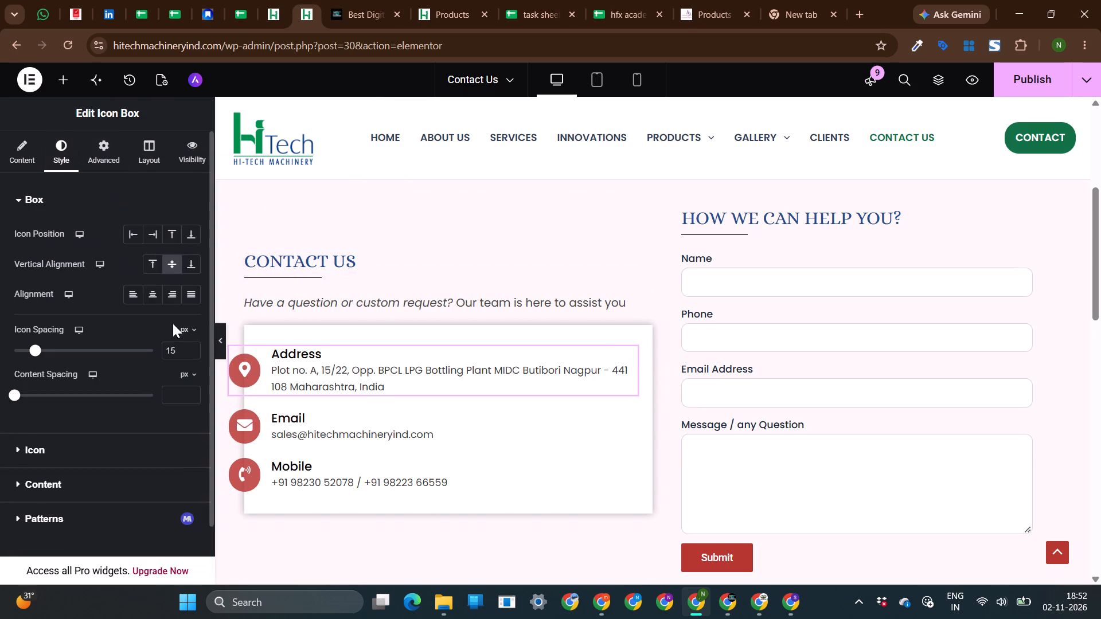
scroll(173, 277, "down", 2)
left_click(57, 387)
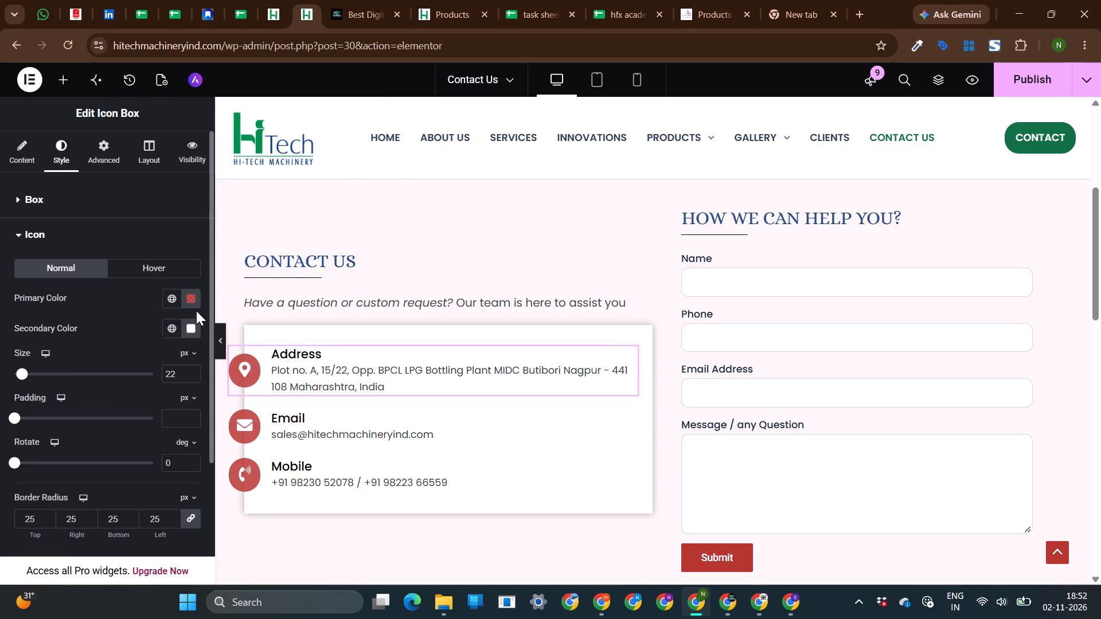
left_click(188, 302)
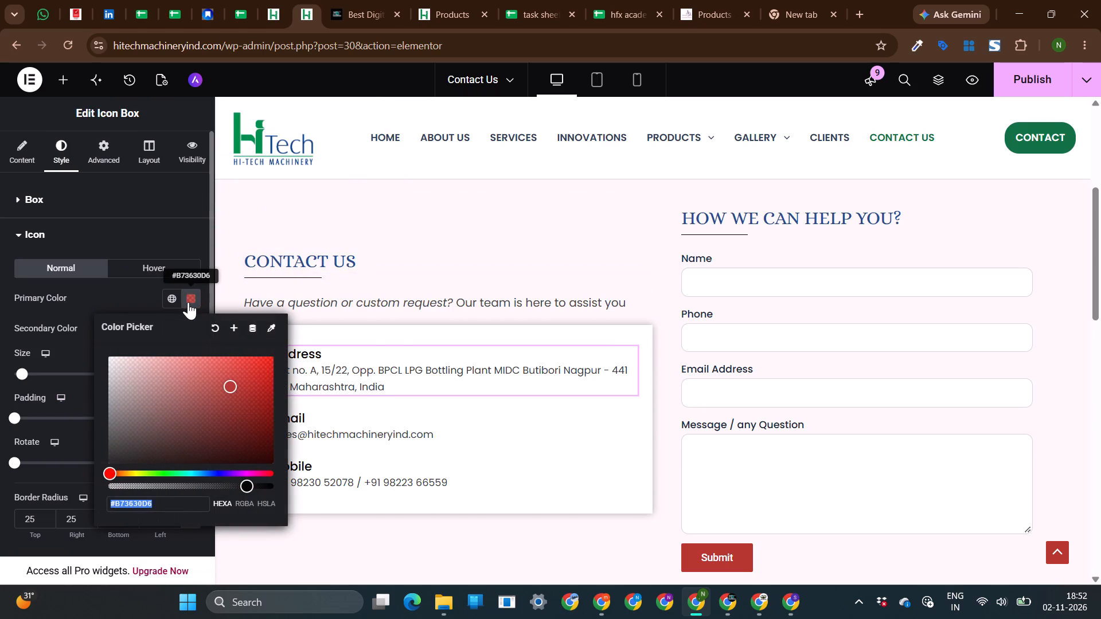
key("super+v")
left_click(179, 331)
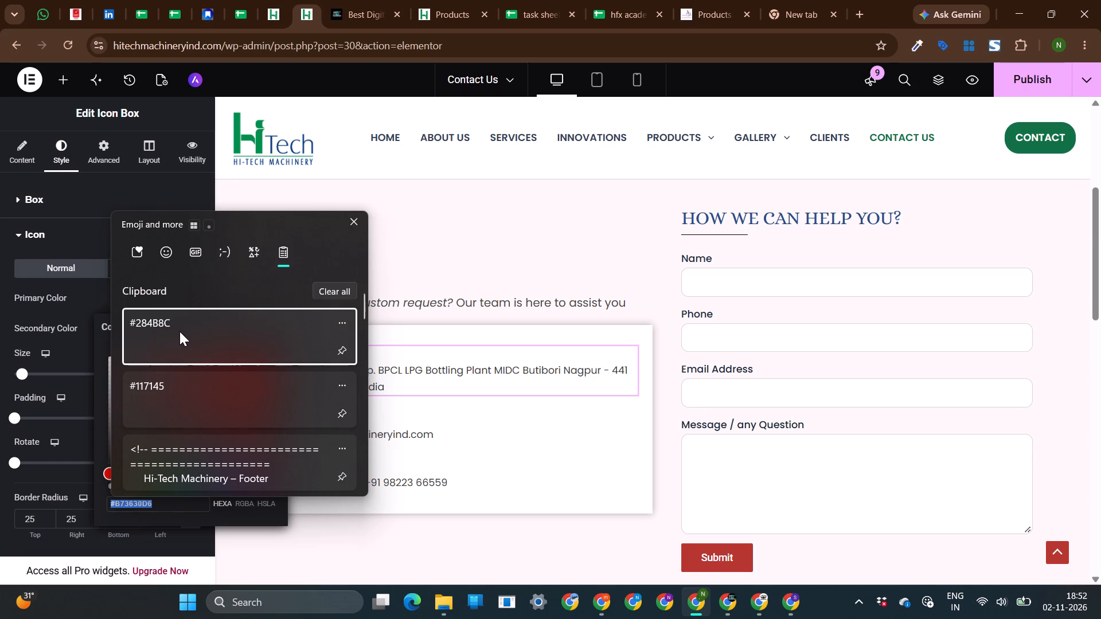
key("ctrl+v")
left_click(0, 361)
Set the hover secondary icon color of the Address icon box to #117145.
left_click(143, 271)
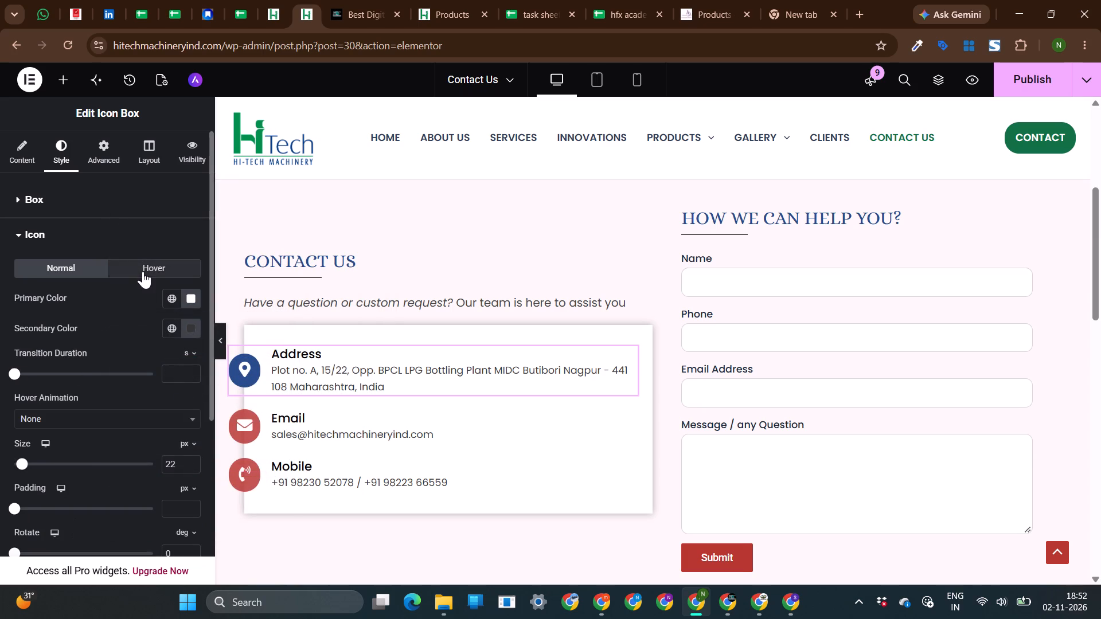
left_click(192, 328)
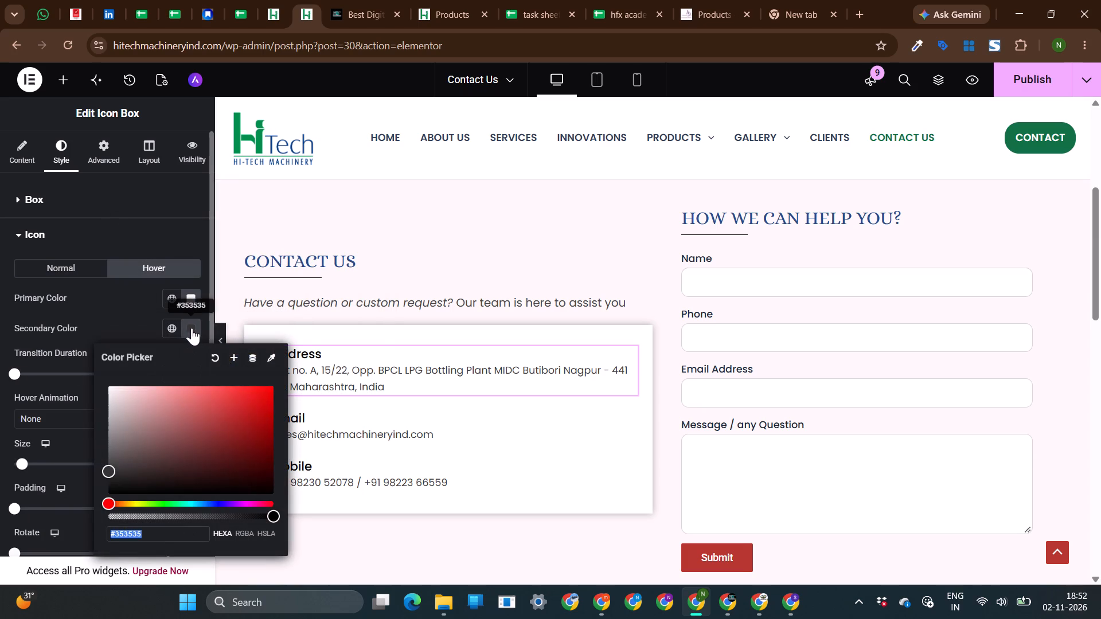
key("super+v")
left_click(171, 427)
key("ctrl+v")
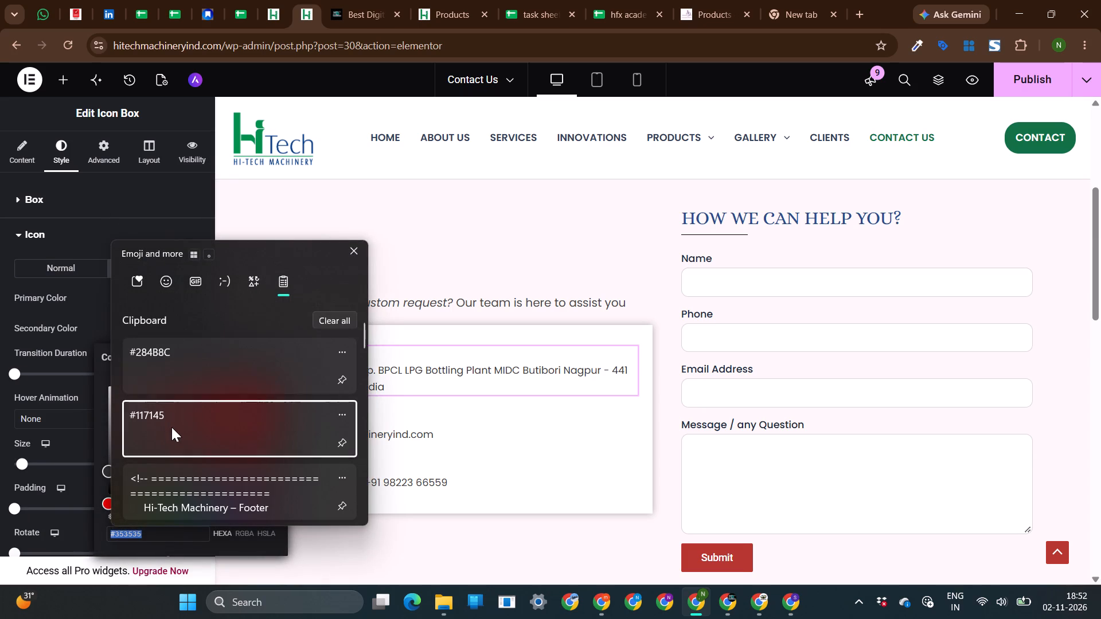
left_click(0, 301)
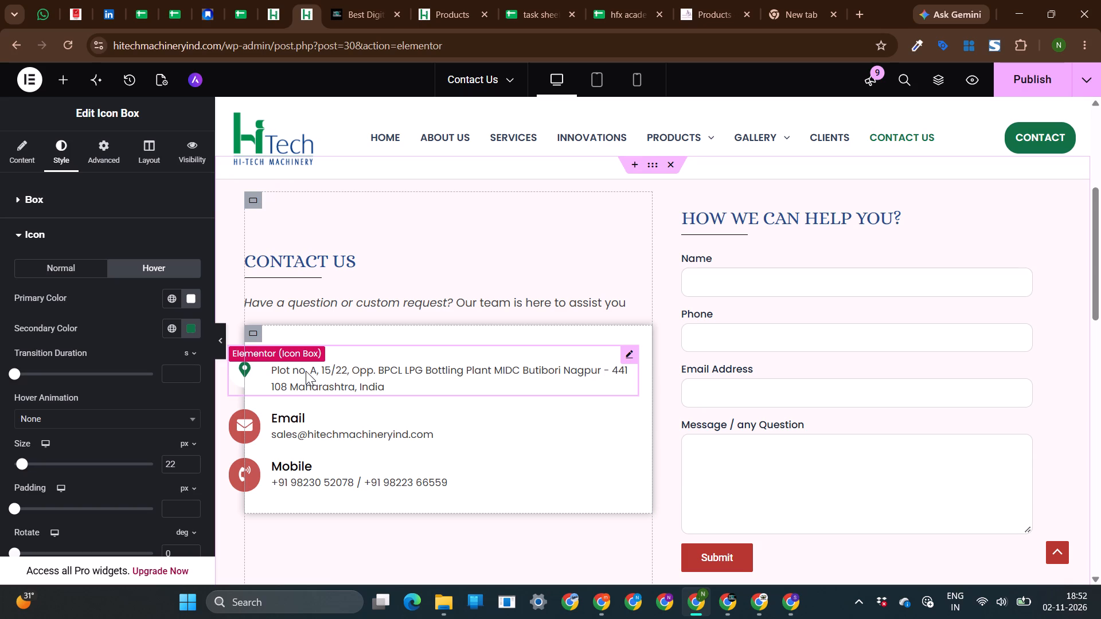
Copy the Address icon box's style and apply it to the Email and Mobile icon boxes.
left_click(337, 372)
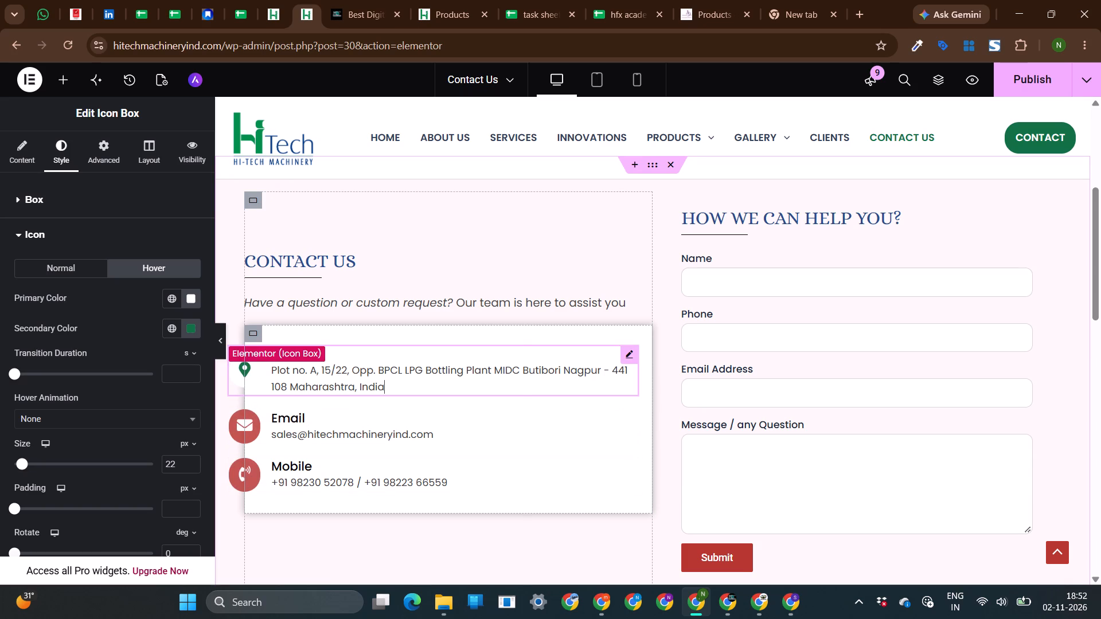
right_click(337, 372)
left_click(381, 295)
left_click(349, 423)
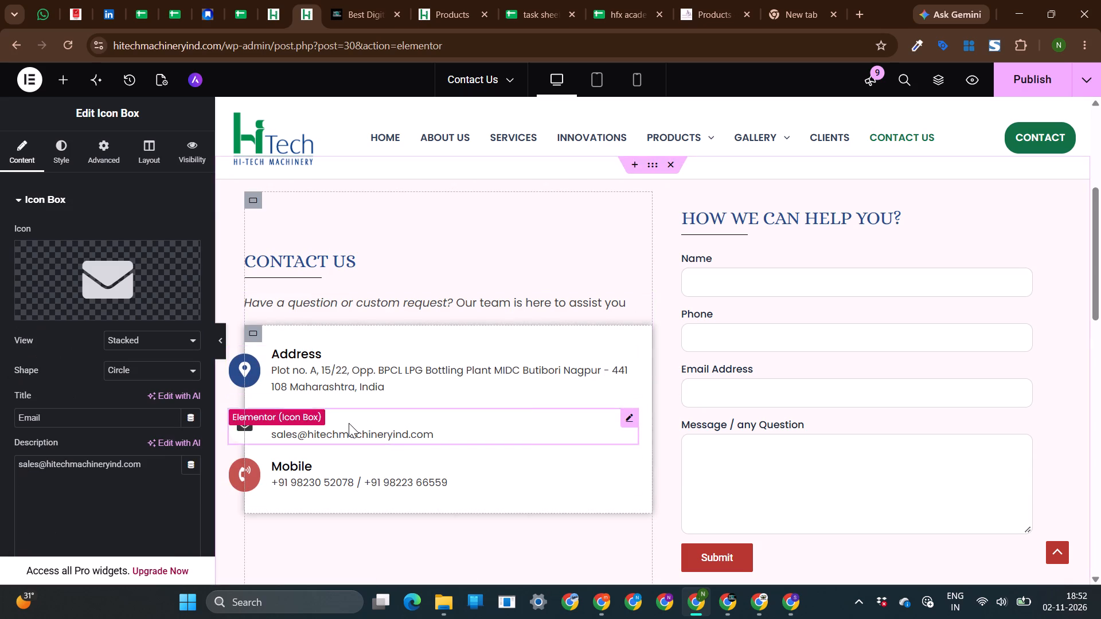
right_click(349, 423)
left_click(394, 344)
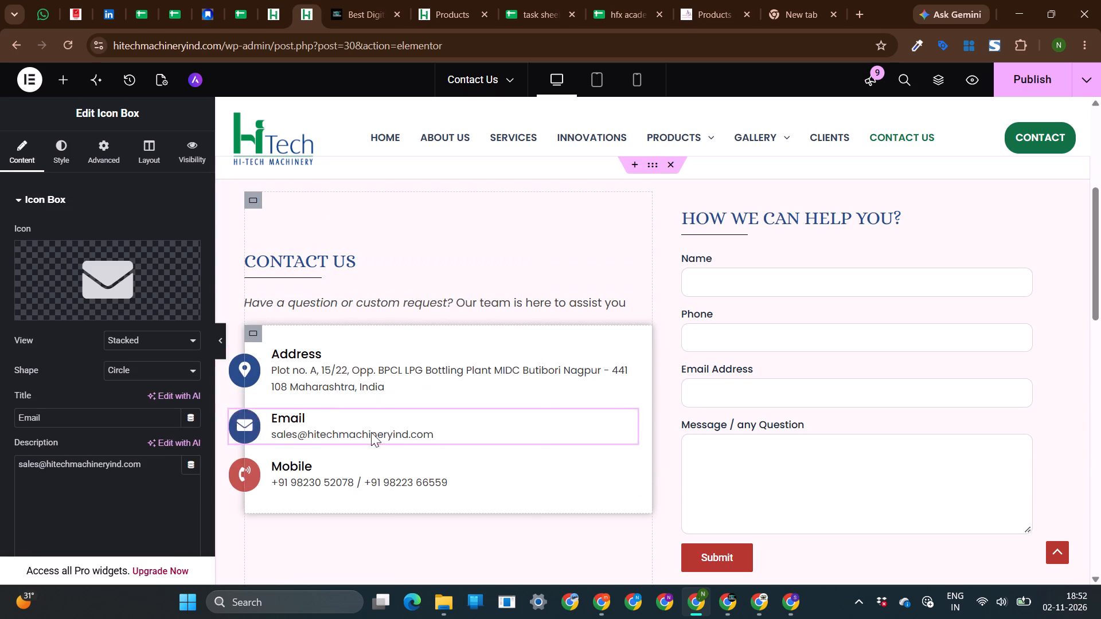
left_click(343, 482)
right_click(343, 482)
left_click(392, 349)
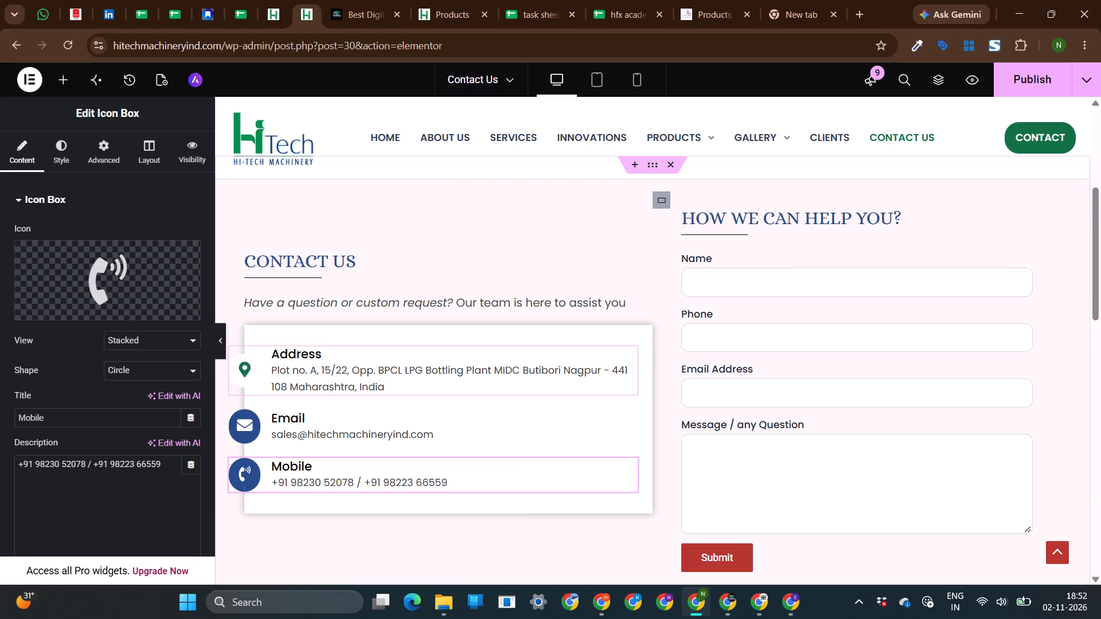
Examine the contact form's shortcode widget and Submit button, and check the rest of the page down past the map.
scroll(759, 492, "down", 1)
left_click(726, 479)
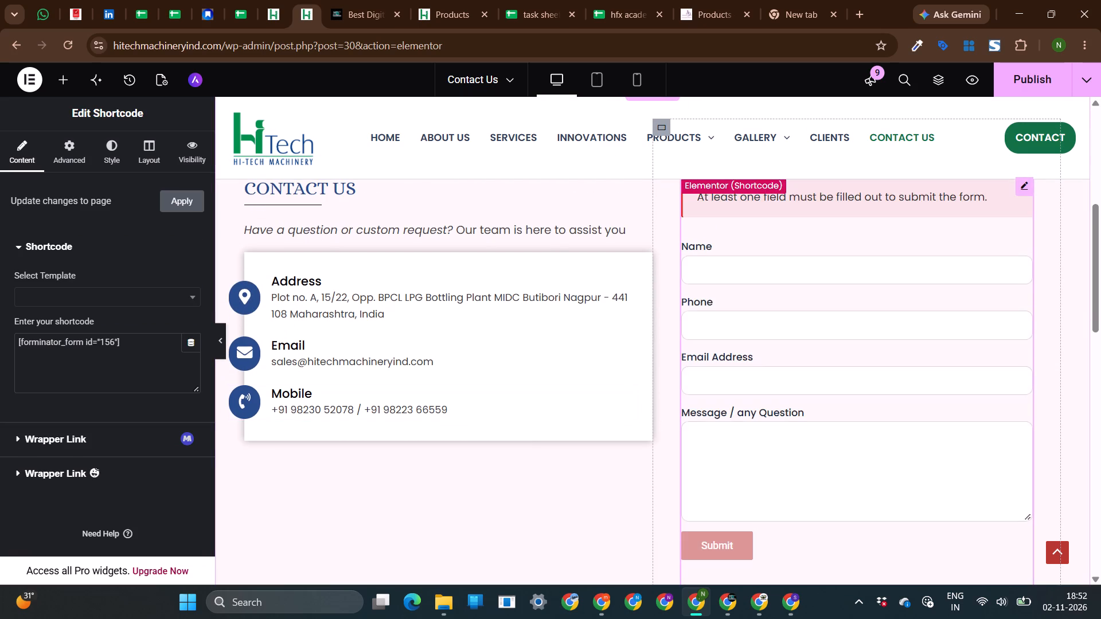
scroll(828, 388, "up", 1)
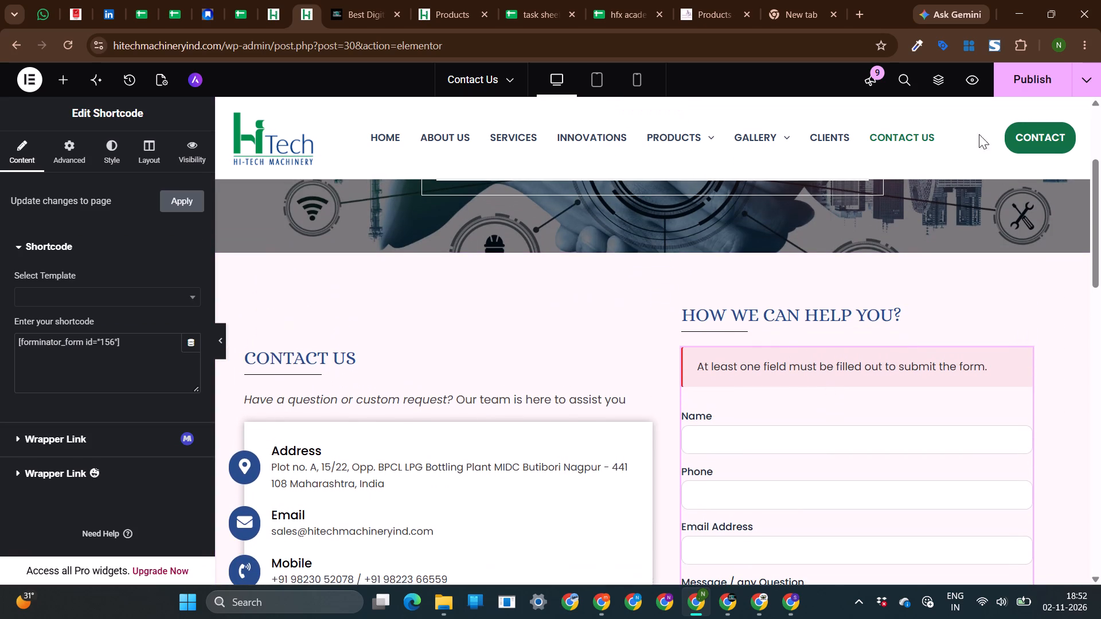
scroll(999, 91, "down", 2)
scroll(690, 379, "down", 3)
scroll(690, 379, "up", 3)
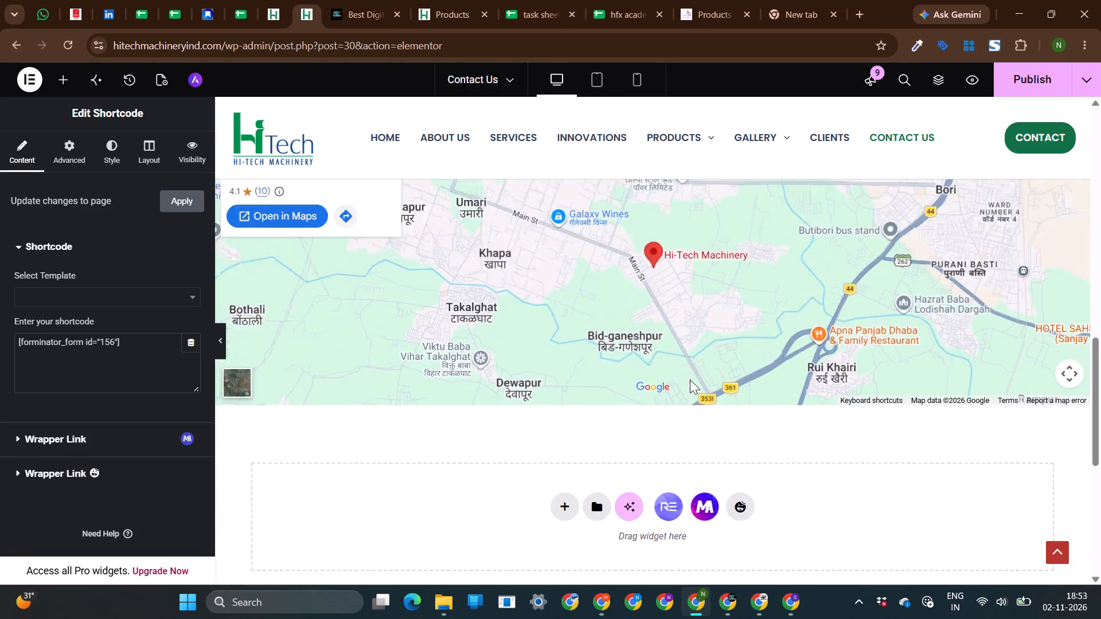
scroll(690, 379, "up", 1)
scroll(757, 303, "up", 2)
Publish the recoloured Contact Us page.
left_click(1010, 88)
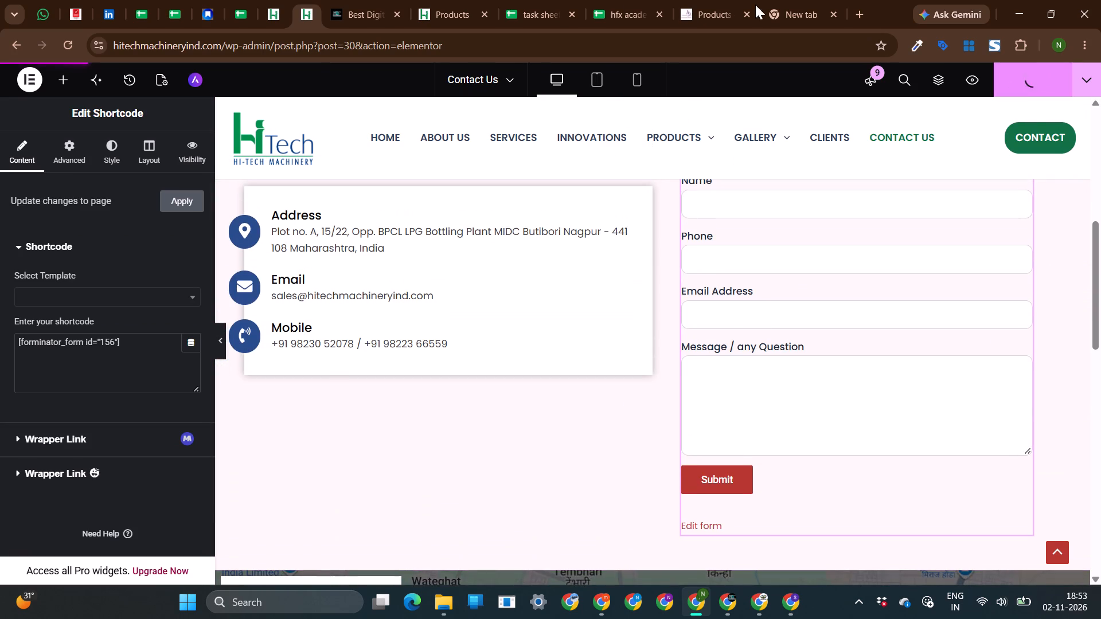
In the WordPress admin on the Products page's browser tab, open the Forminator form named c for editing.
left_click(428, 10)
left_click(7, 79)
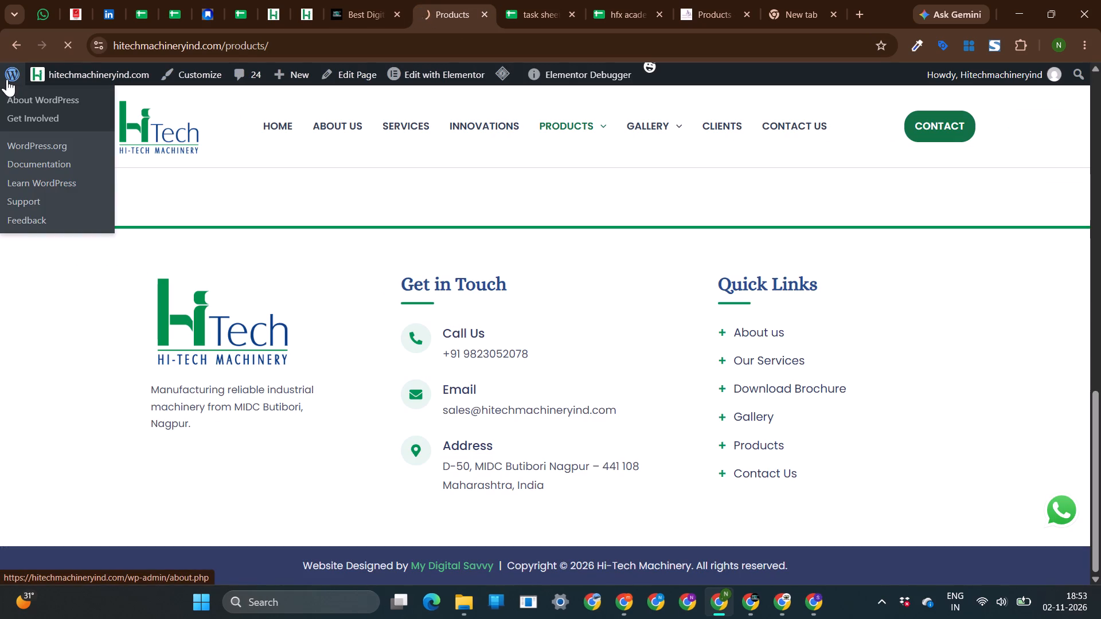
scroll(56, 422, "down", 4)
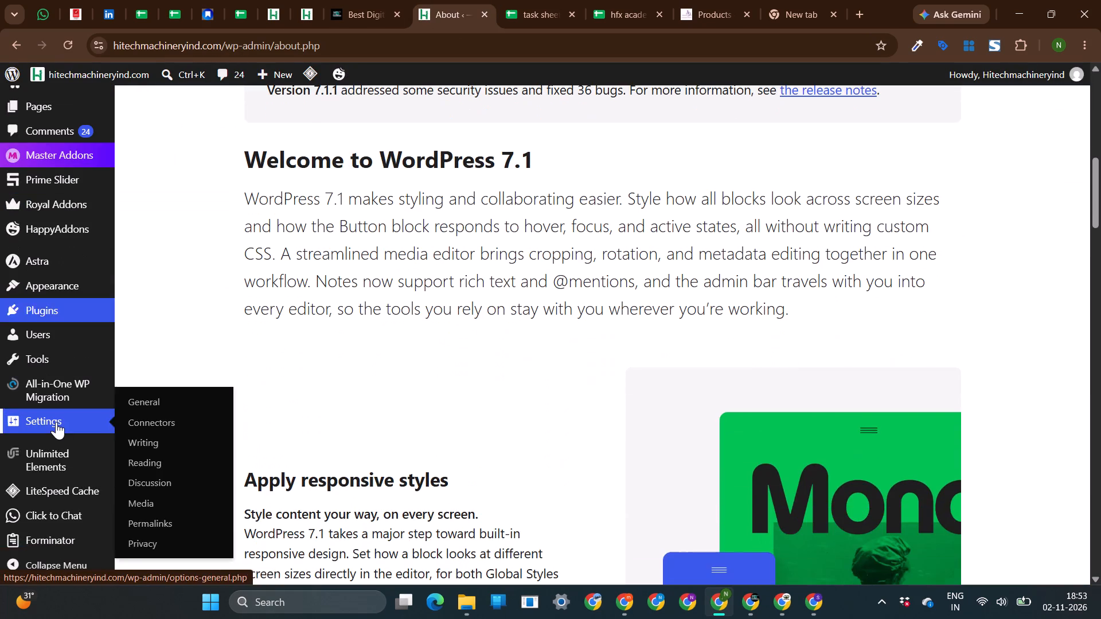
left_click(56, 543)
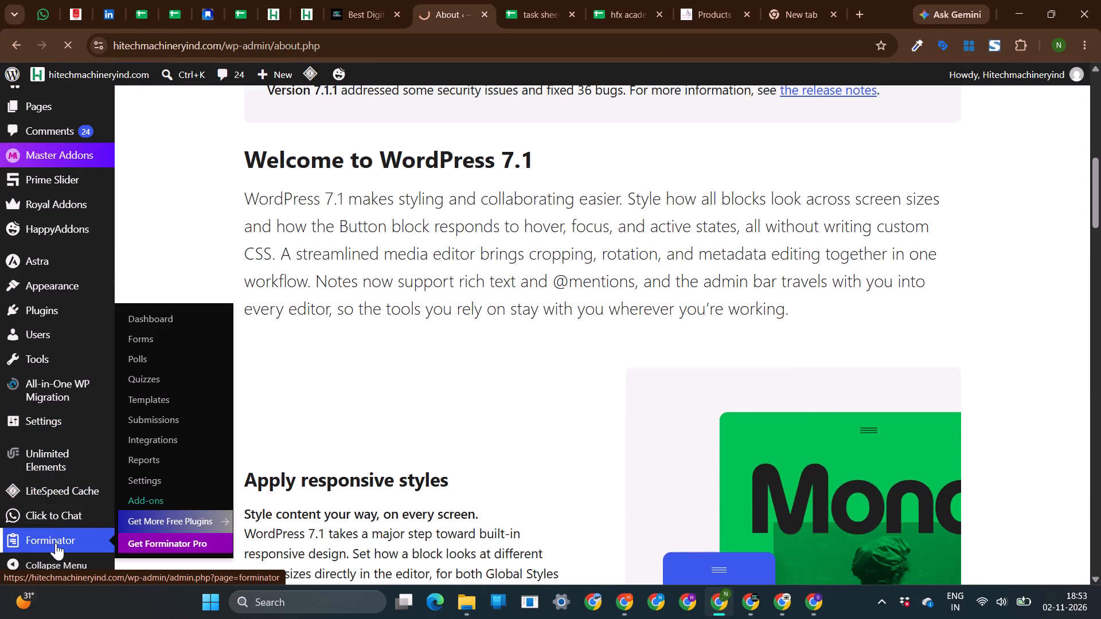
scroll(573, 259, "down", 6)
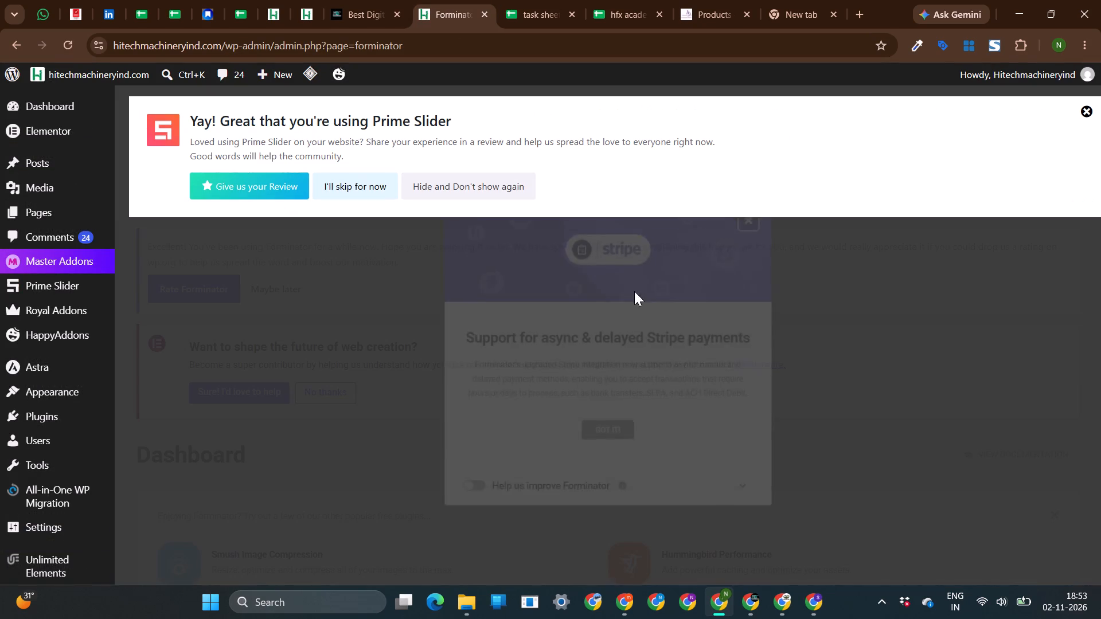
scroll(700, 341, "down", 2)
left_click(607, 430)
scroll(607, 430, "down", 1)
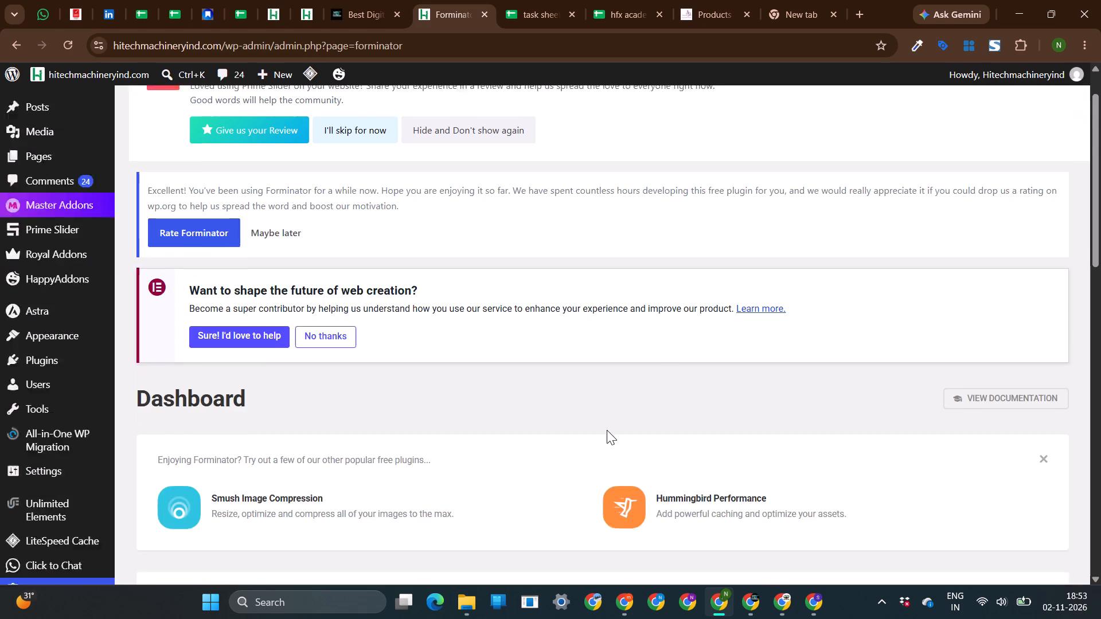
scroll(607, 430, "down", 2)
scroll(620, 371, "down", 2)
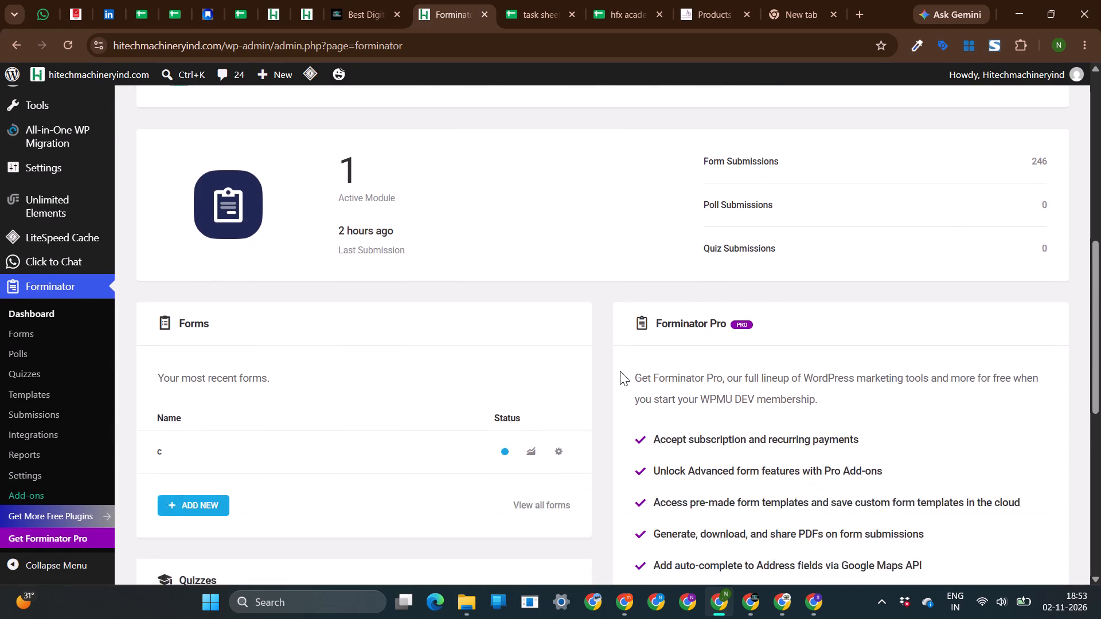
scroll(620, 371, "down", 1)
left_click(550, 394)
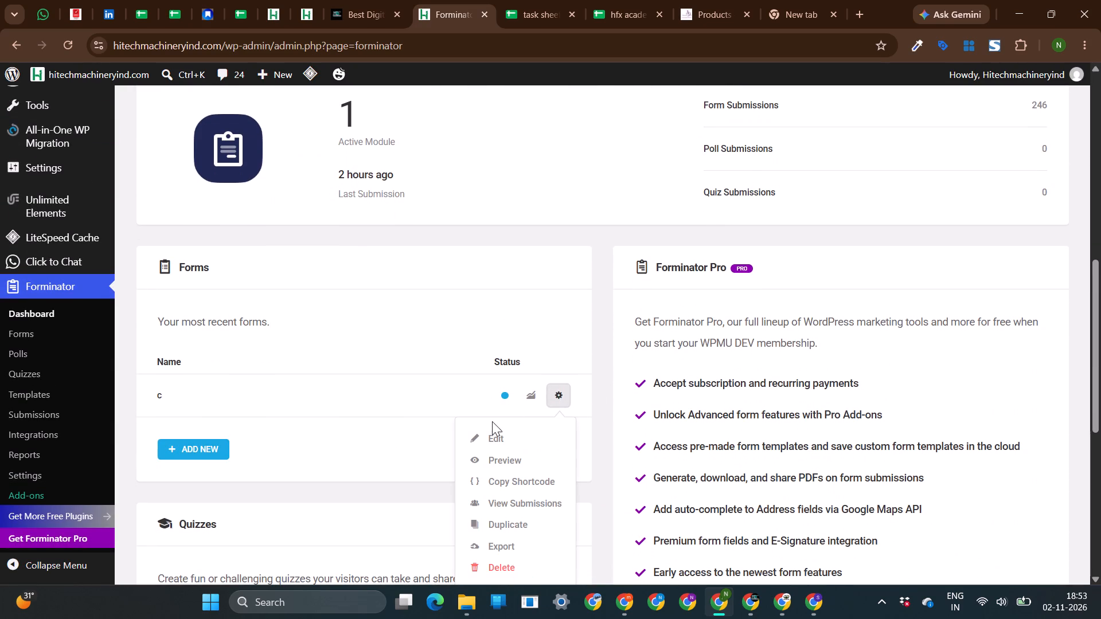
left_click(489, 440)
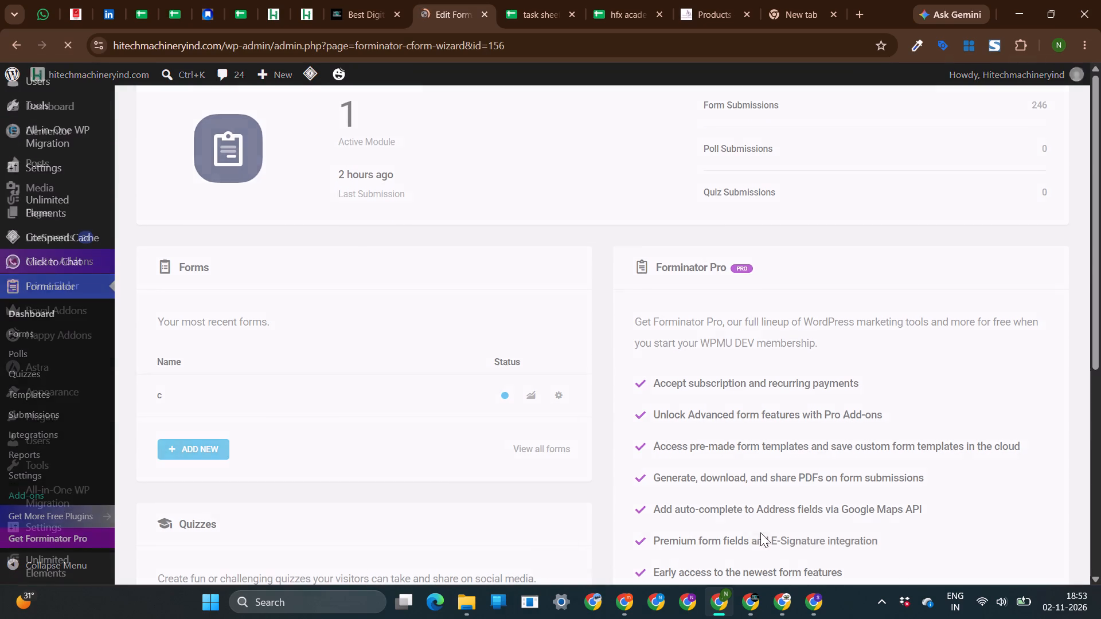
Copy the dark green hex code #117145 from the Hitech_Color Palette PDF and return to the form editor.
left_click(757, 609)
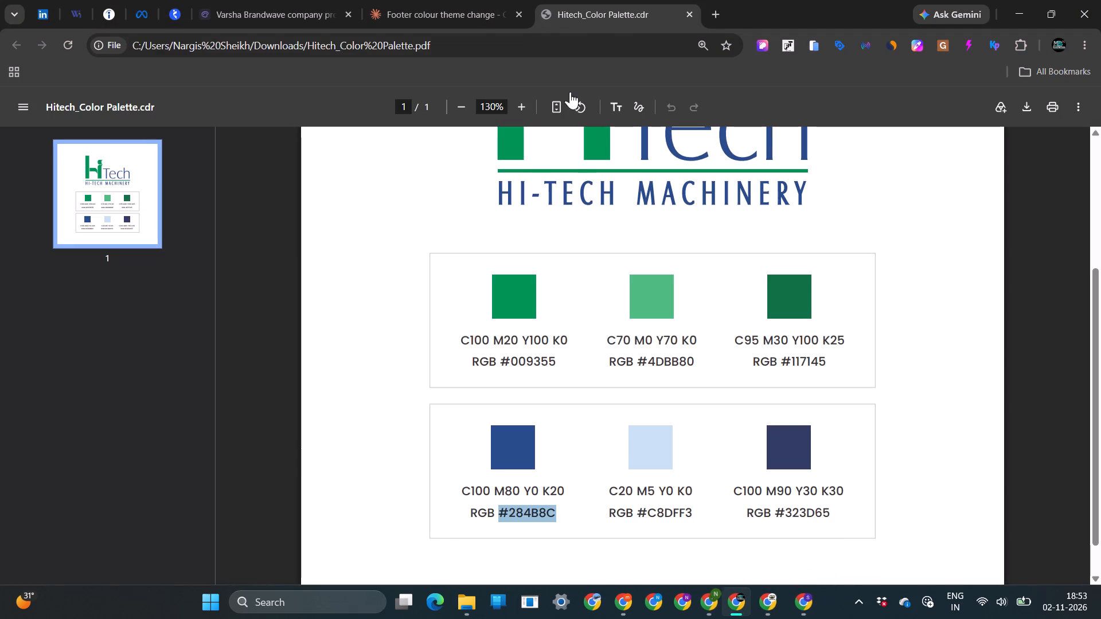
left_click(812, 356)
left_click_drag(830, 365, 802, 360)
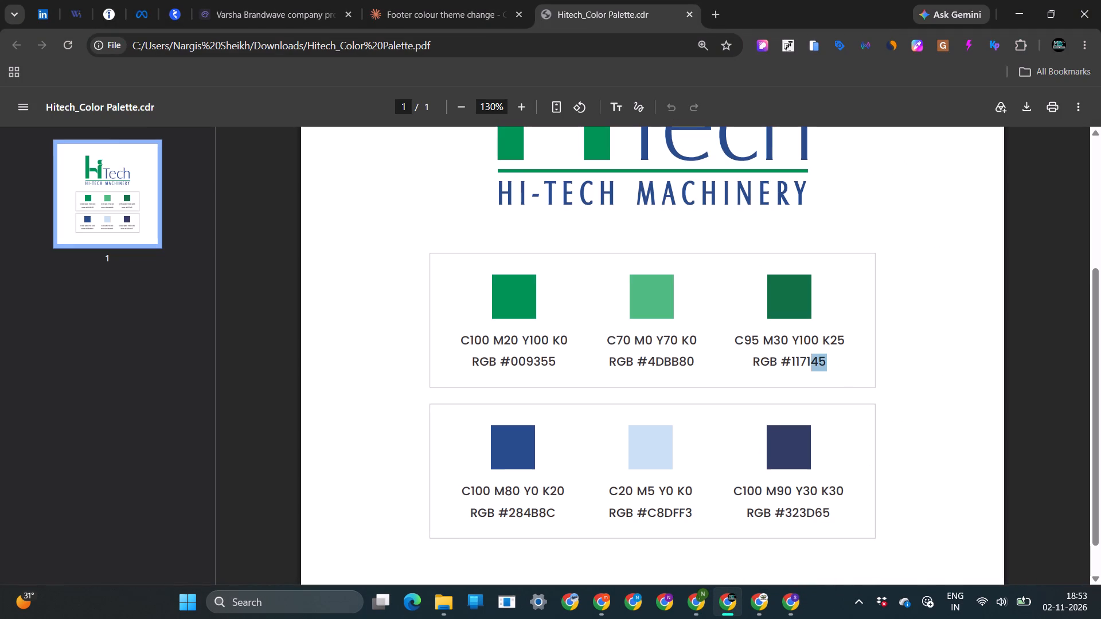
left_click_drag(802, 360, 782, 361)
key("ctrl+c")
left_click(700, 597)
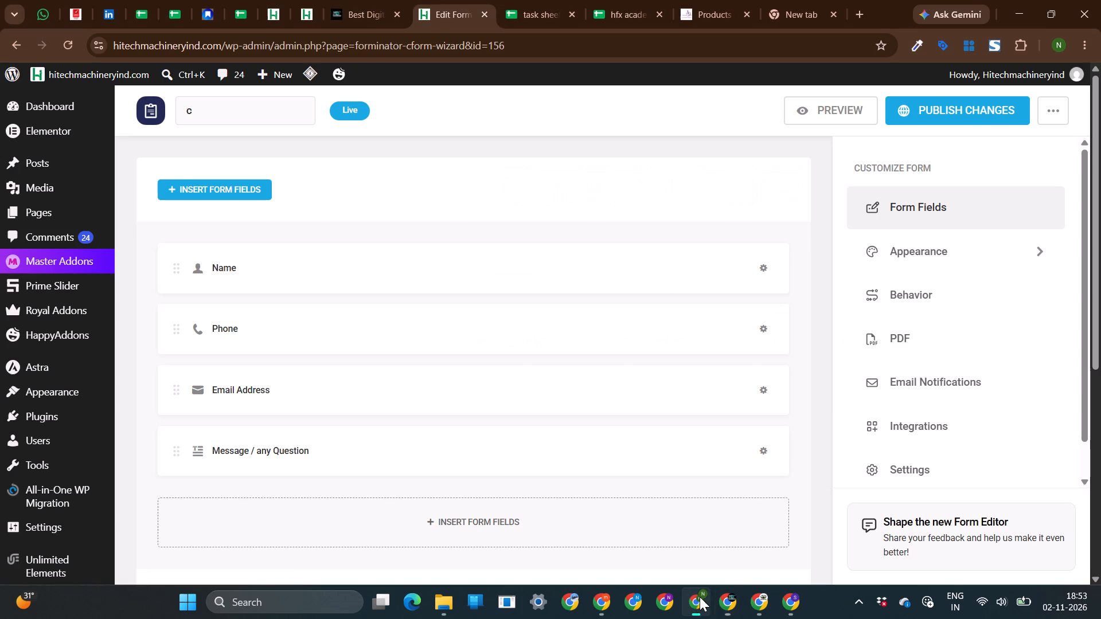
In the form's appearance colors, set the Submit Button's default background color to #117145.
scroll(492, 524, "down", 2)
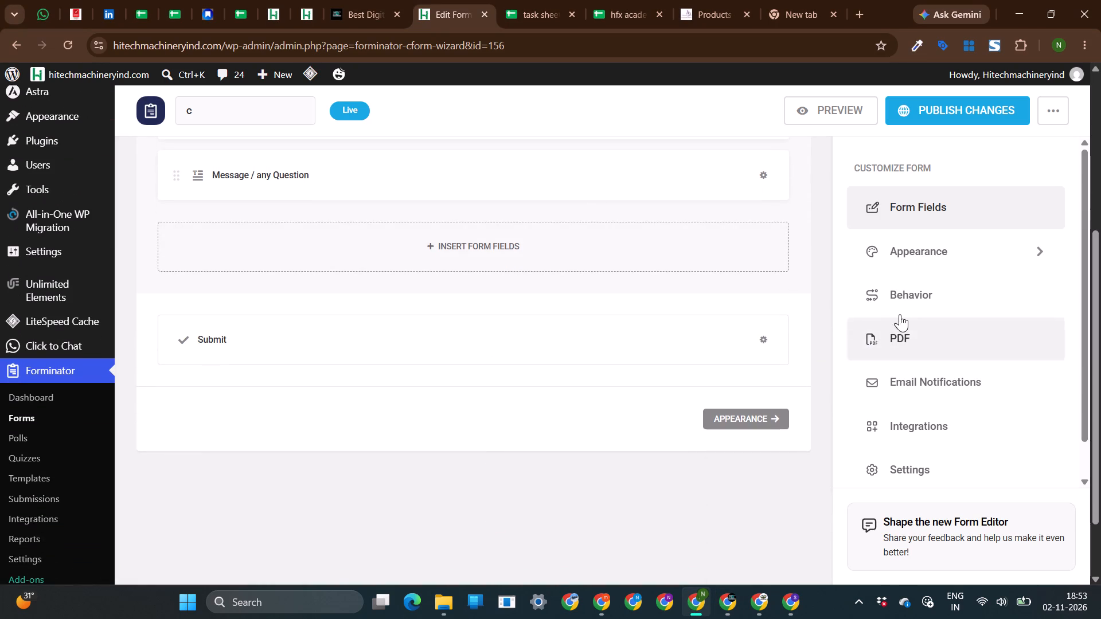
left_click(902, 250)
left_click(853, 252)
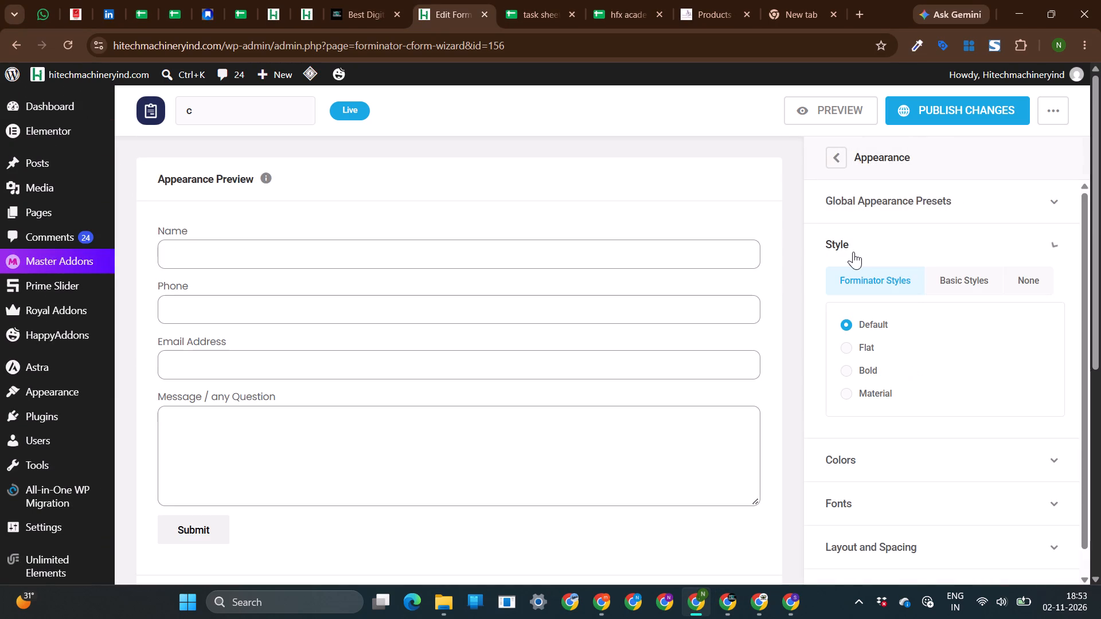
left_click(859, 240)
left_click(860, 284)
scroll(860, 284, "down", 1)
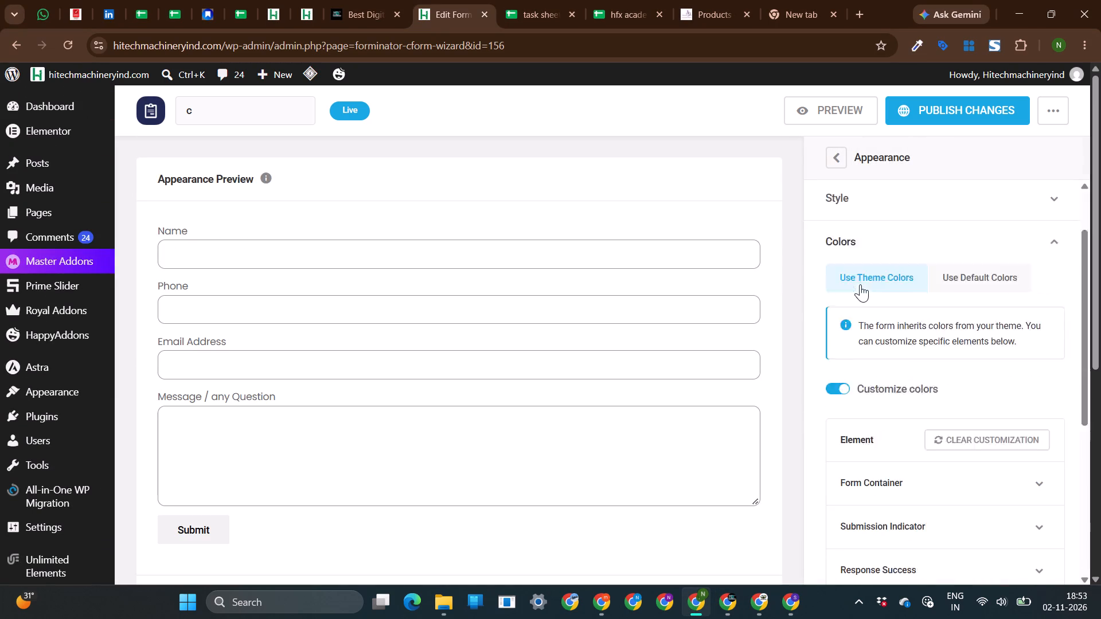
scroll(860, 284, "down", 1)
scroll(923, 467, "down", 3)
left_click(867, 516)
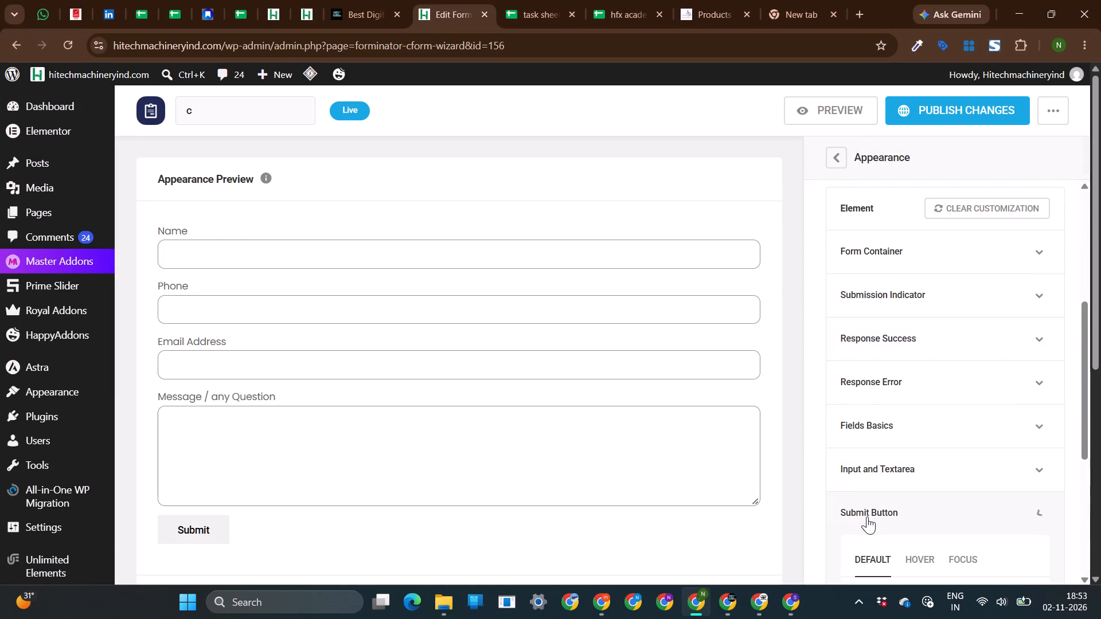
scroll(867, 516, "down", 2)
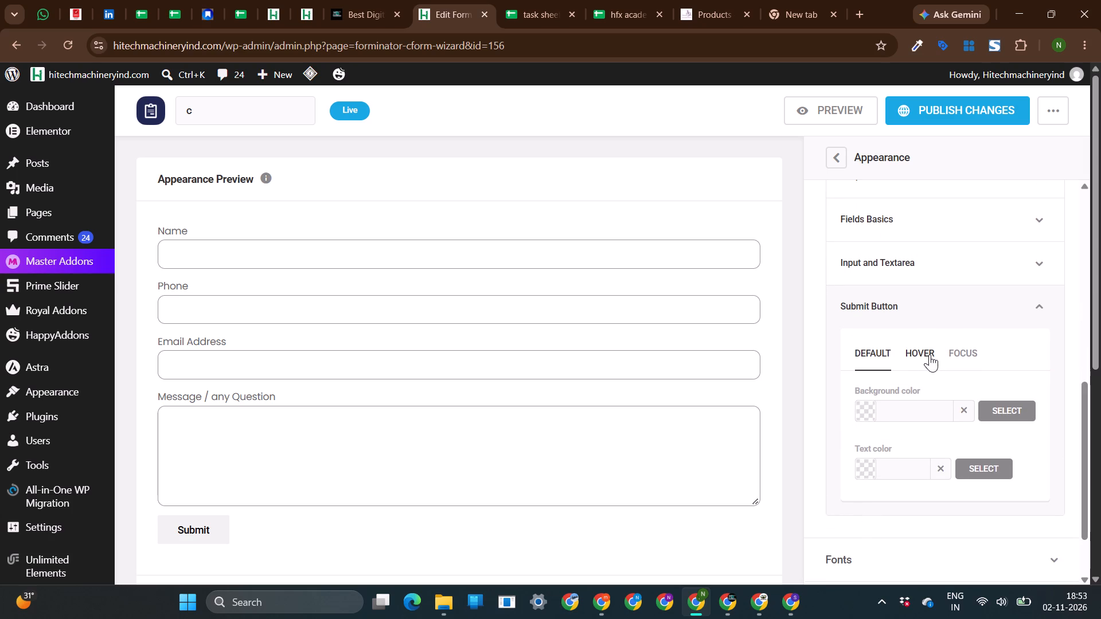
left_click(930, 354)
left_click(875, 355)
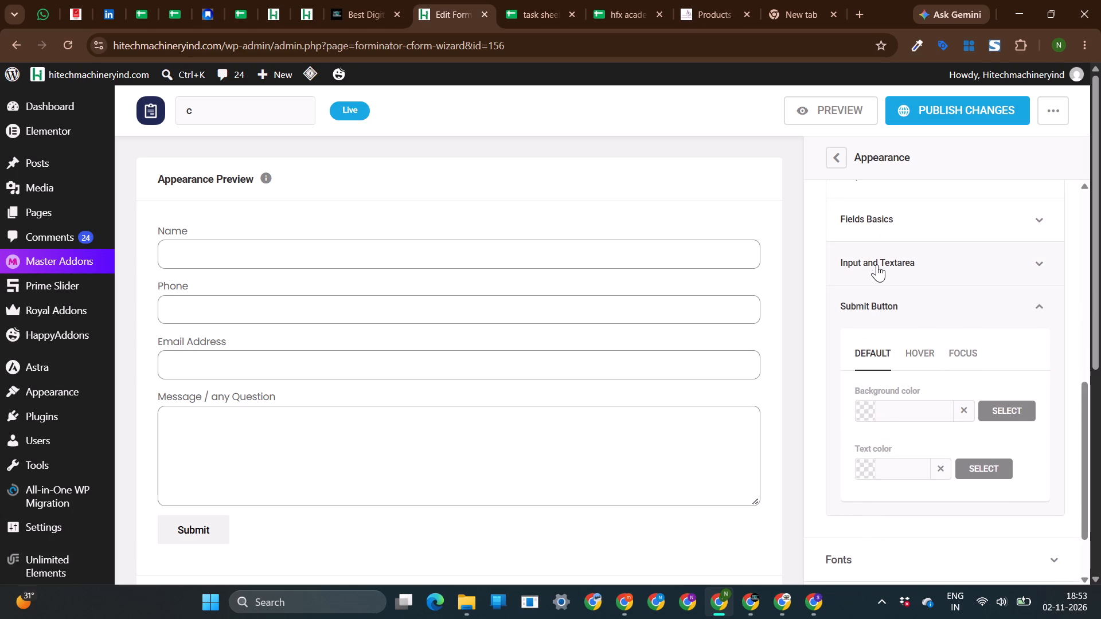
scroll(873, 476, "down", 1)
left_click(865, 323)
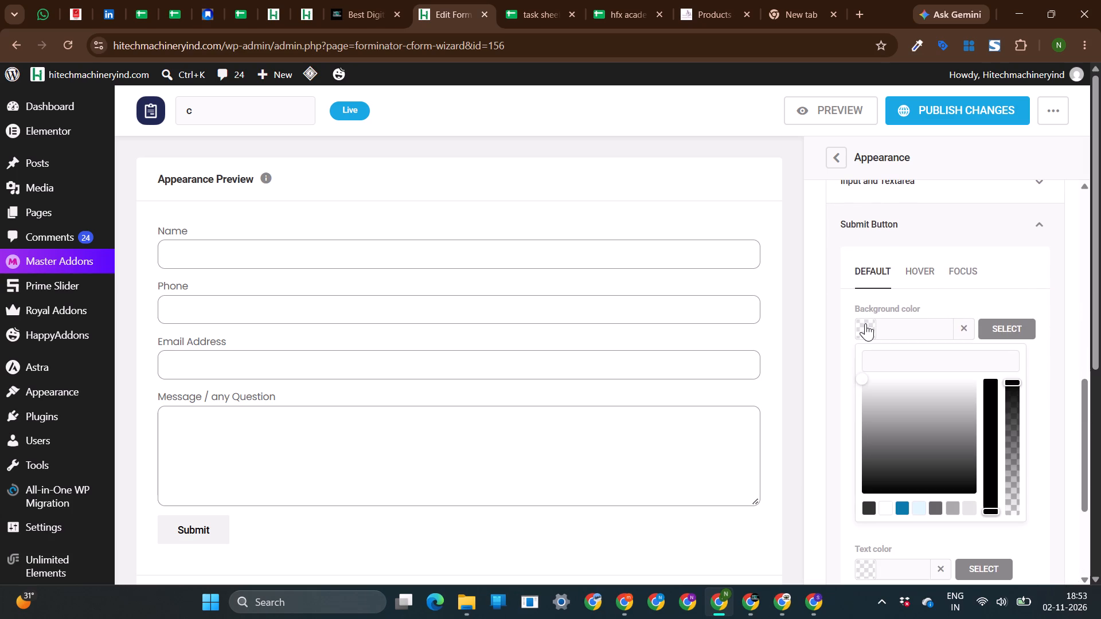
left_click(902, 362)
key("ctrl+v")
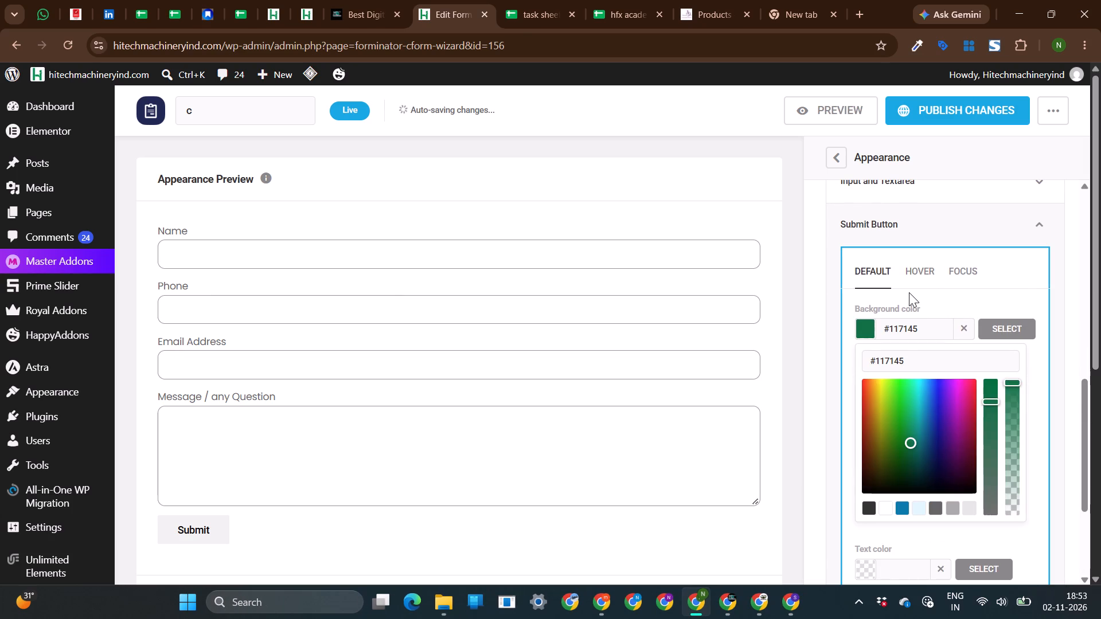
Set the Submit Button's default text color to white, #ffffff.
left_click(909, 296)
left_click(922, 268)
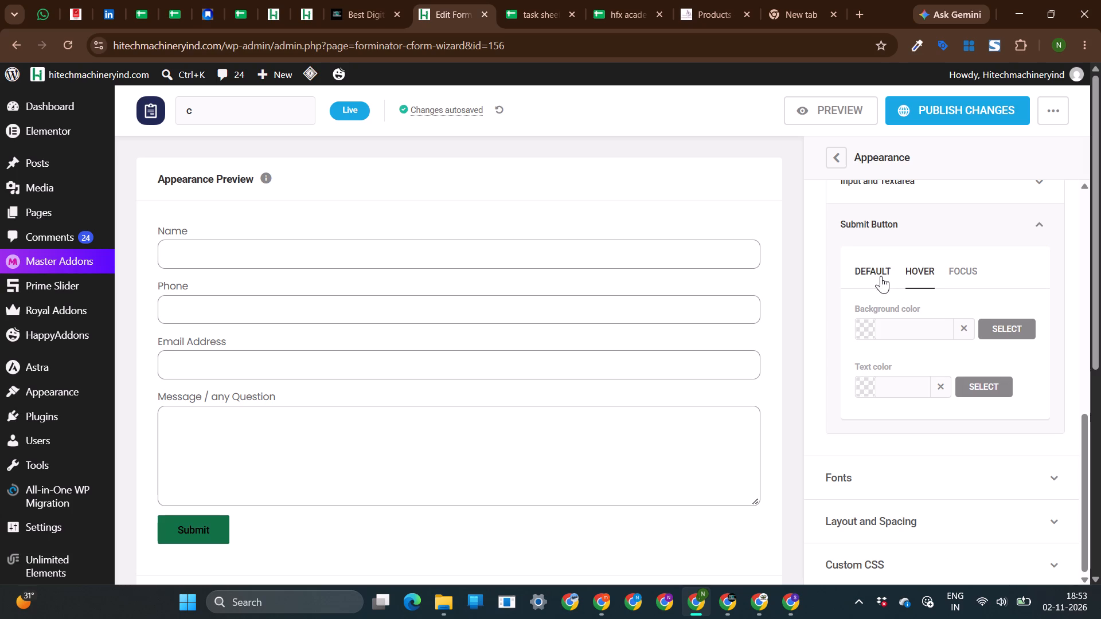
left_click(871, 271)
left_click(865, 390)
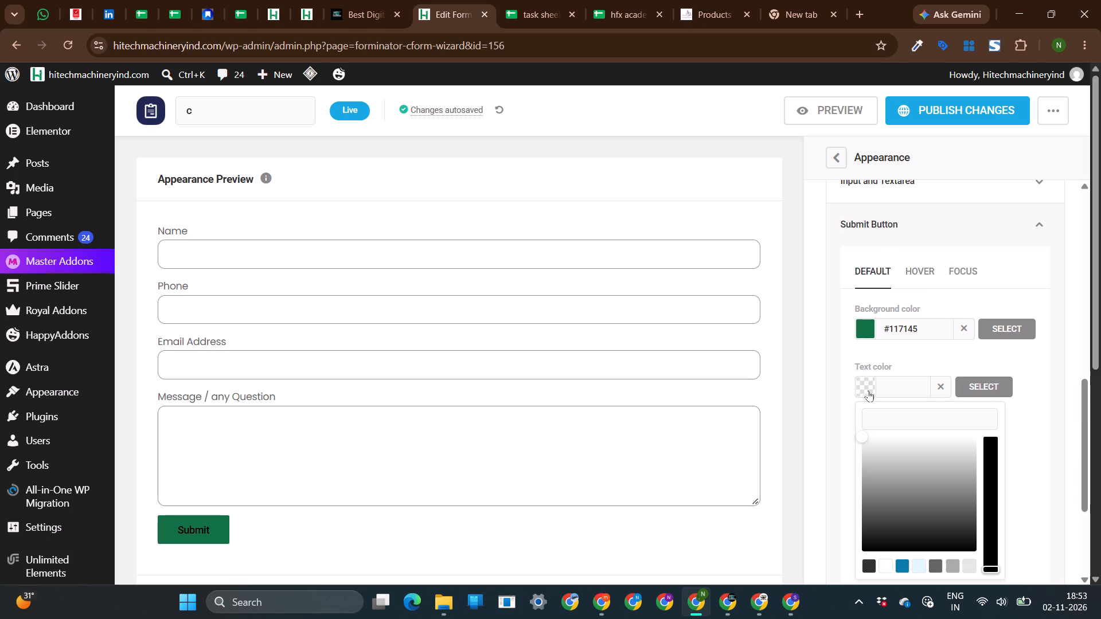
left_click(880, 449)
left_click_drag(880, 449, 825, 402)
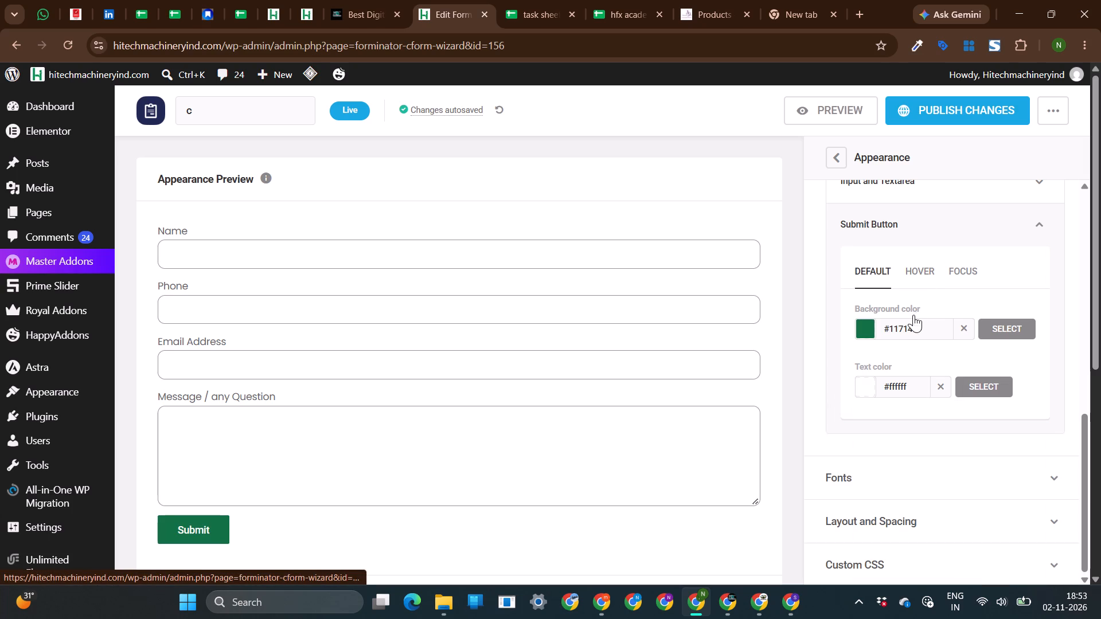
Copy the blue hex code #284B8C from the Hitech_Color Palette PDF and set it as the Submit Button's hover background color.
left_click(915, 268)
left_click(857, 329)
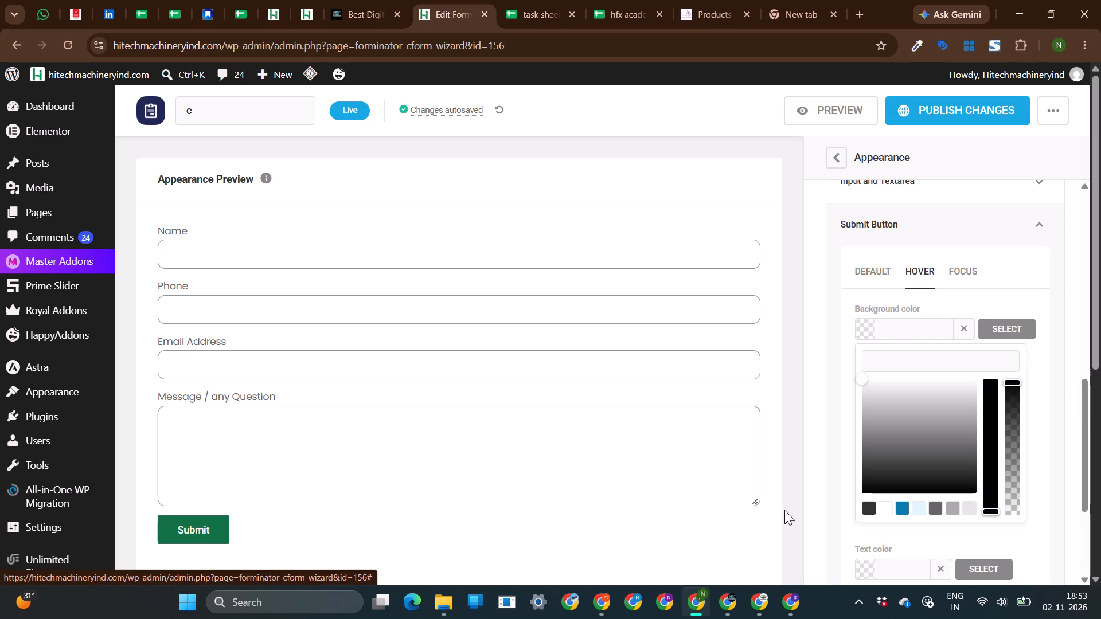
left_click(755, 603)
left_click(738, 603)
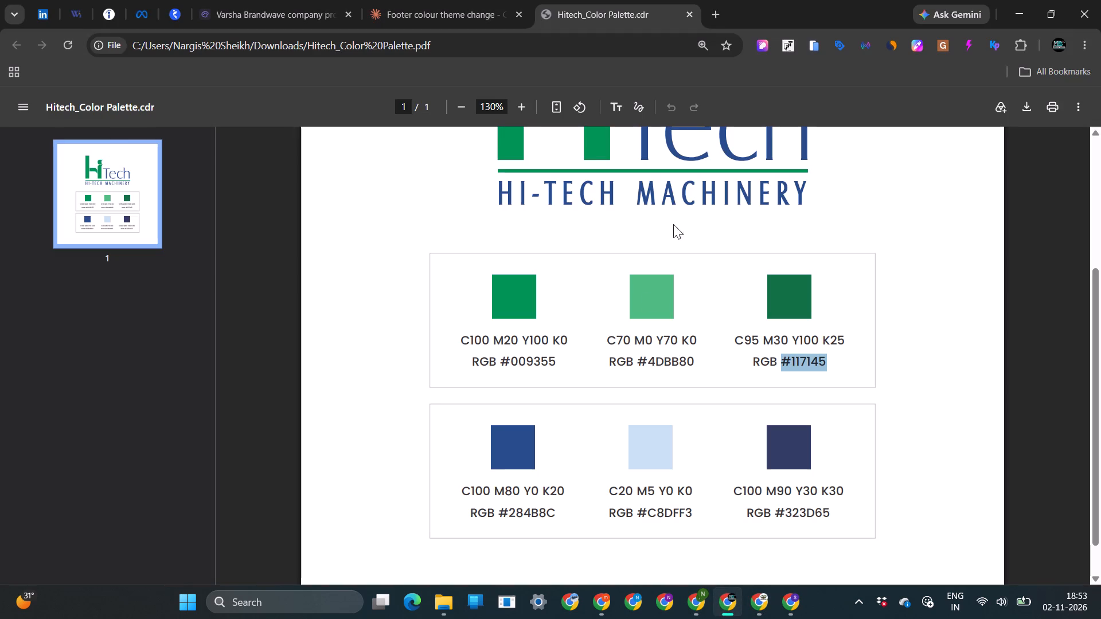
left_click(581, 436)
left_click_drag(557, 512, 509, 516)
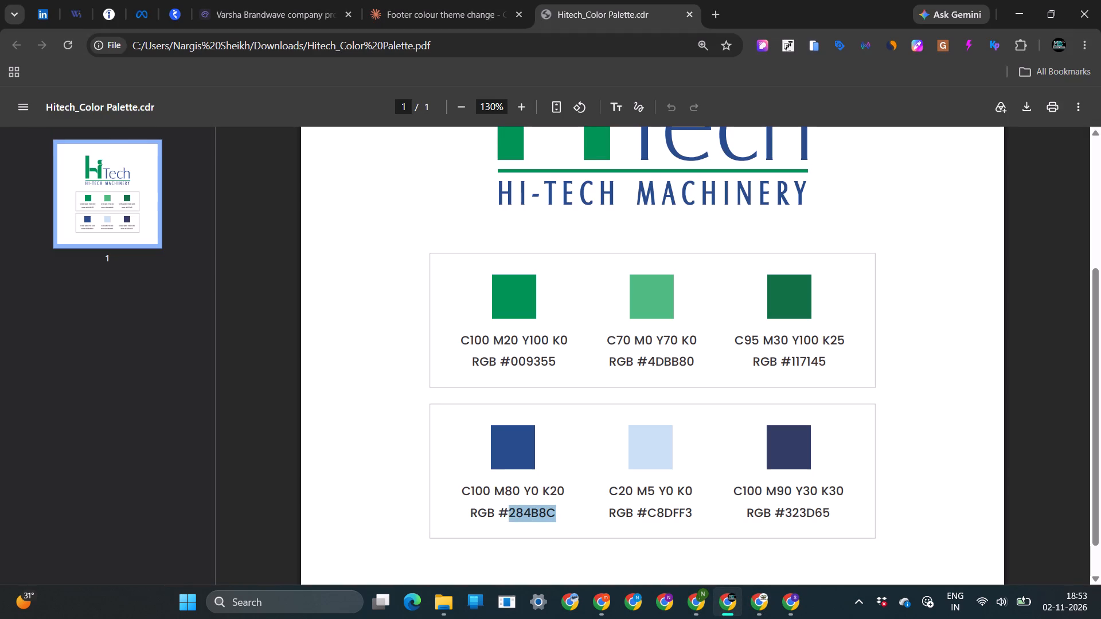
left_click_drag(509, 516, 501, 515)
key("ctrl+c")
left_click(701, 605)
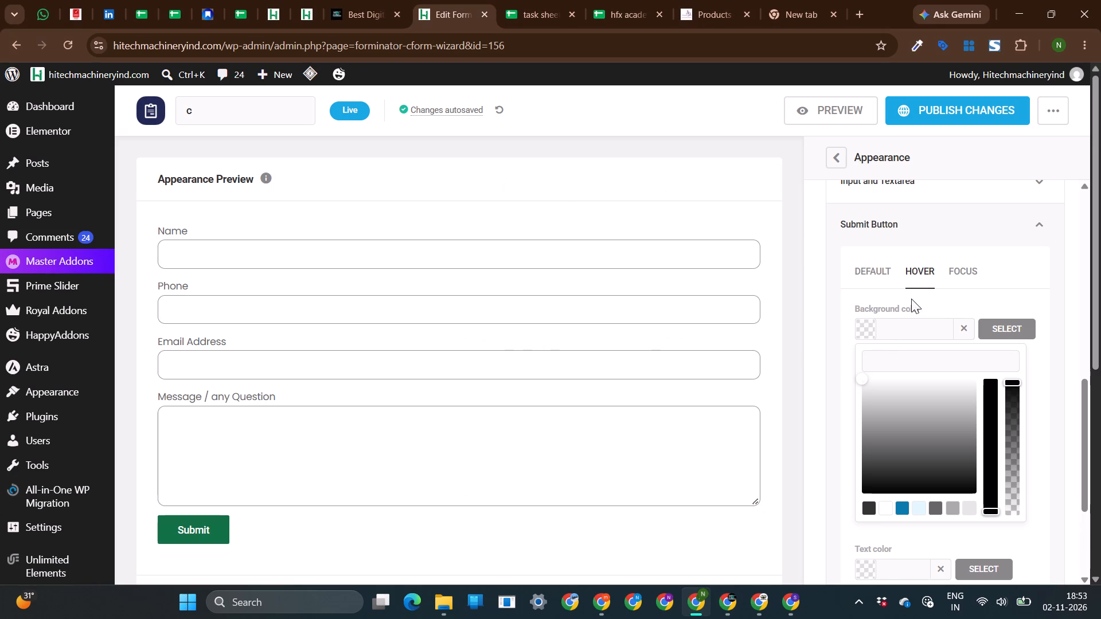
left_click(890, 359)
key("ctrl+v")
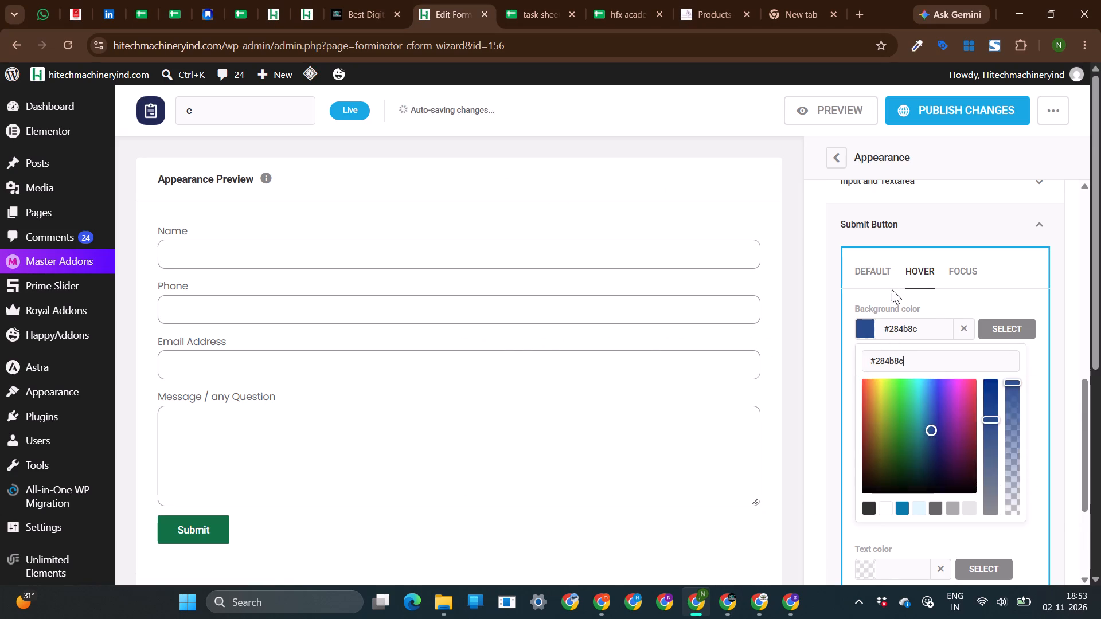
left_click(892, 293)
Set the Submit Button's hover text color to white, #ffffff.
left_click(865, 395)
left_click_drag(880, 448, 813, 381)
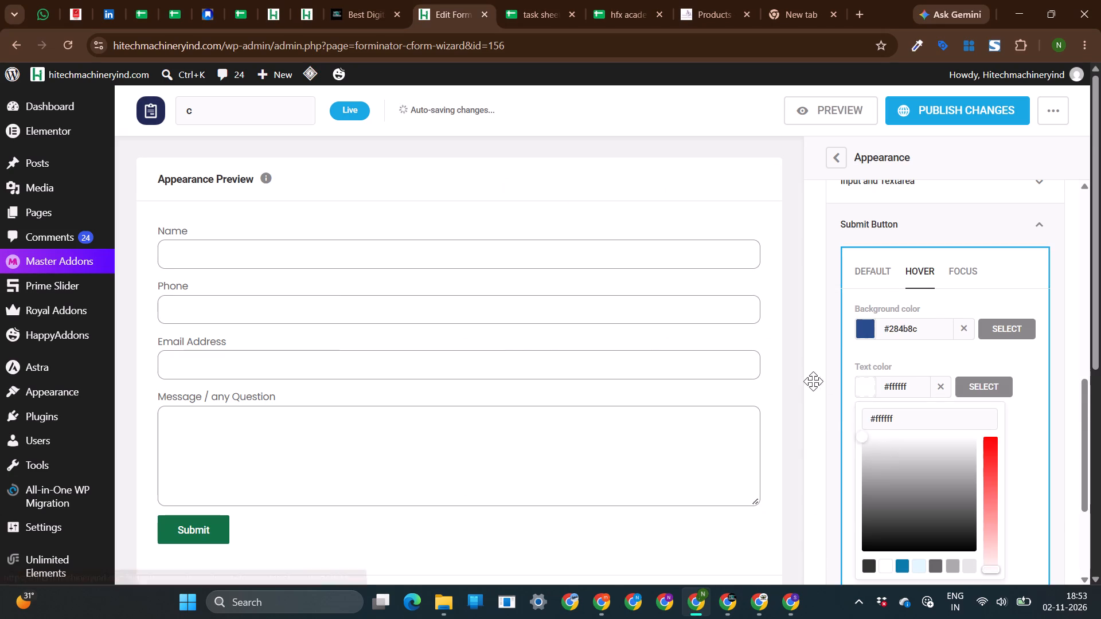
left_click_drag(813, 381, 813, 381)
left_click(842, 349)
Publish the changes to the Forminator form c.
left_click(957, 95)
left_click(947, 115)
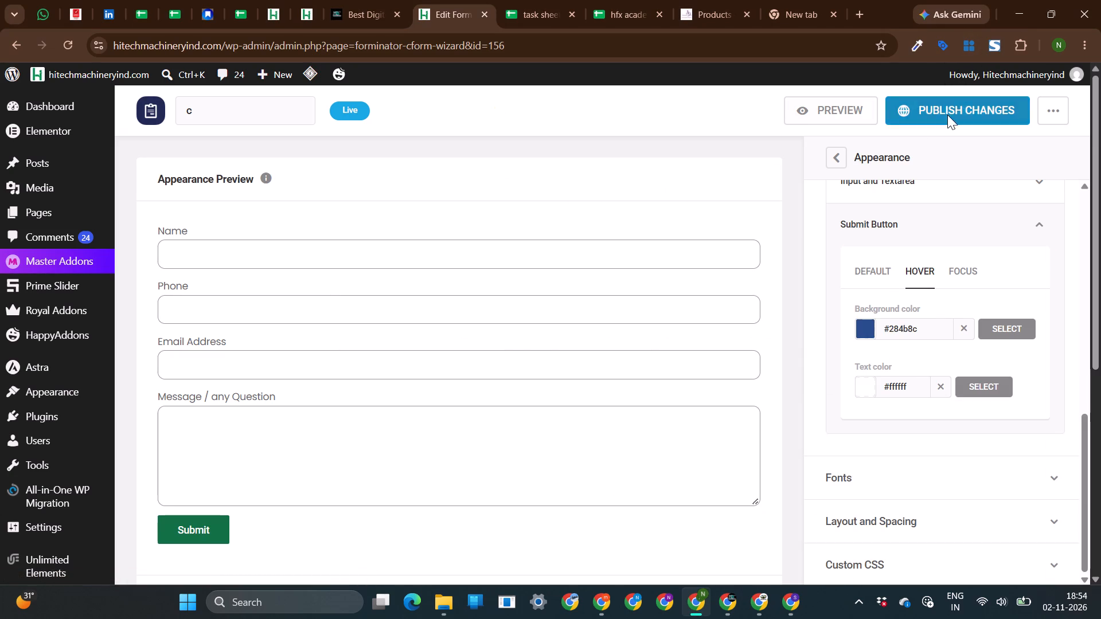
Preview the Contact Us page, close the form editor's browser tab, and examine the recoloured page and its Submit button.
left_click(306, 0)
scroll(509, 312, "up", 4)
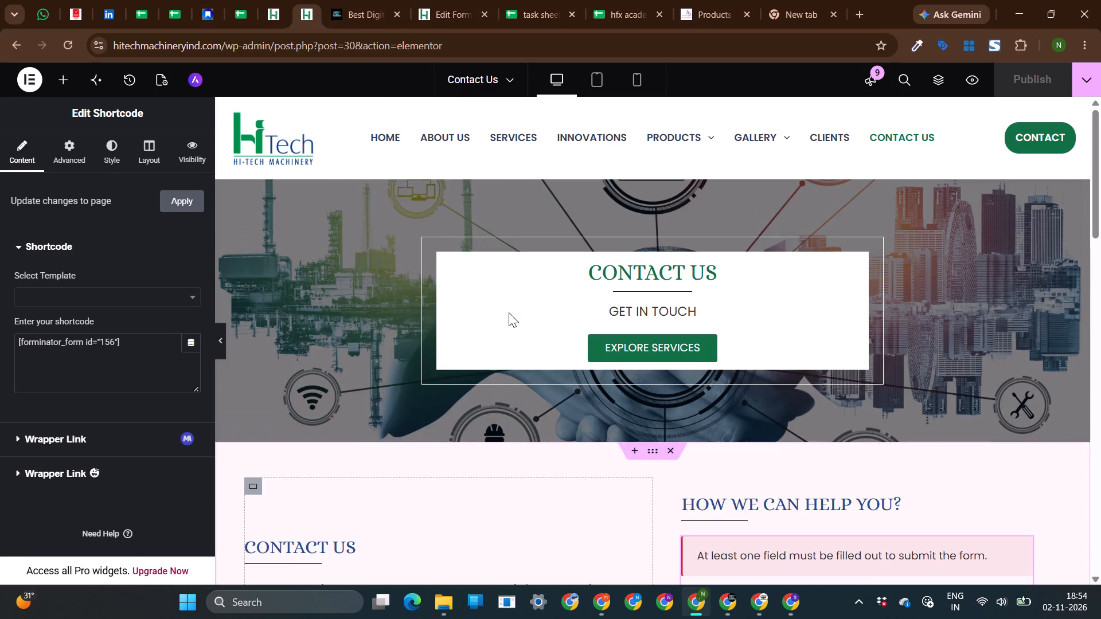
scroll(509, 312, "down", 2)
left_click(959, 83)
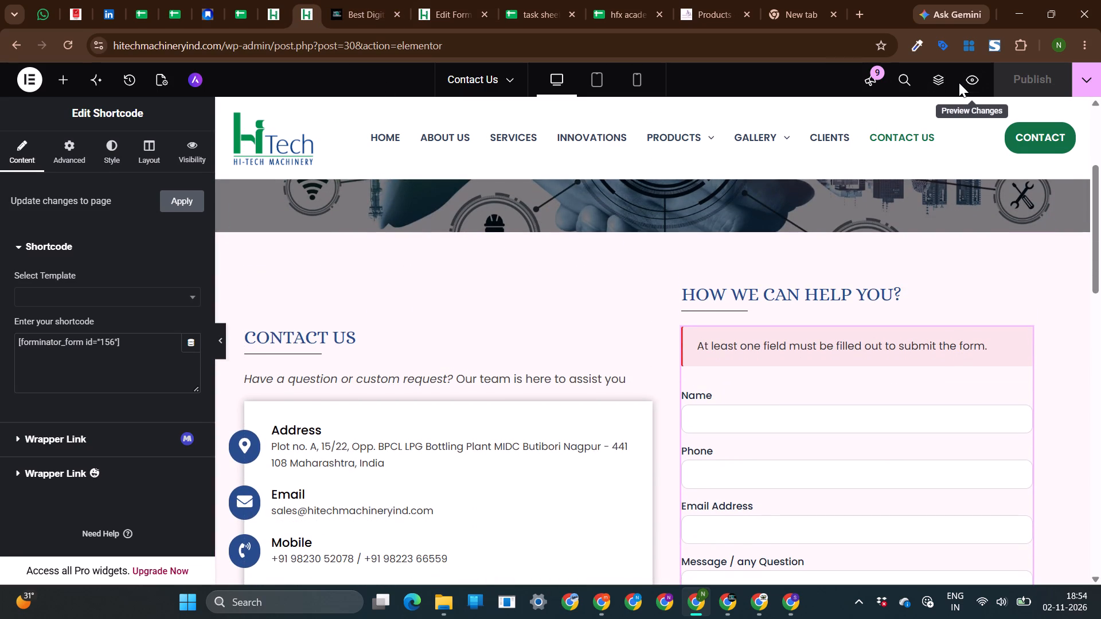
left_click(973, 79)
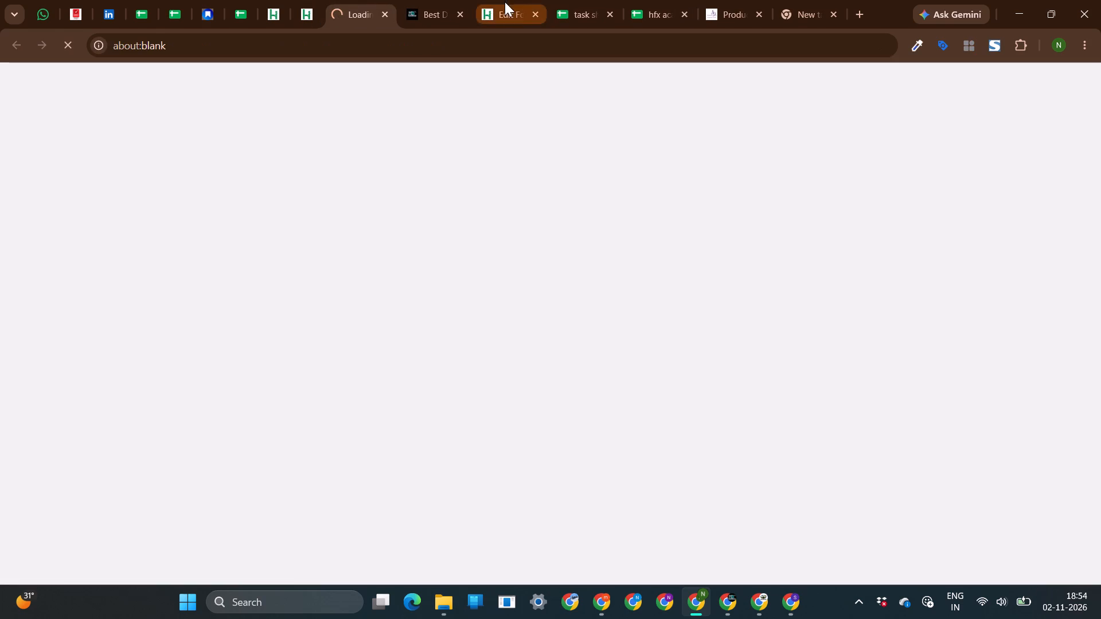
left_click(505, 5)
left_click(534, 9)
left_click(342, 0)
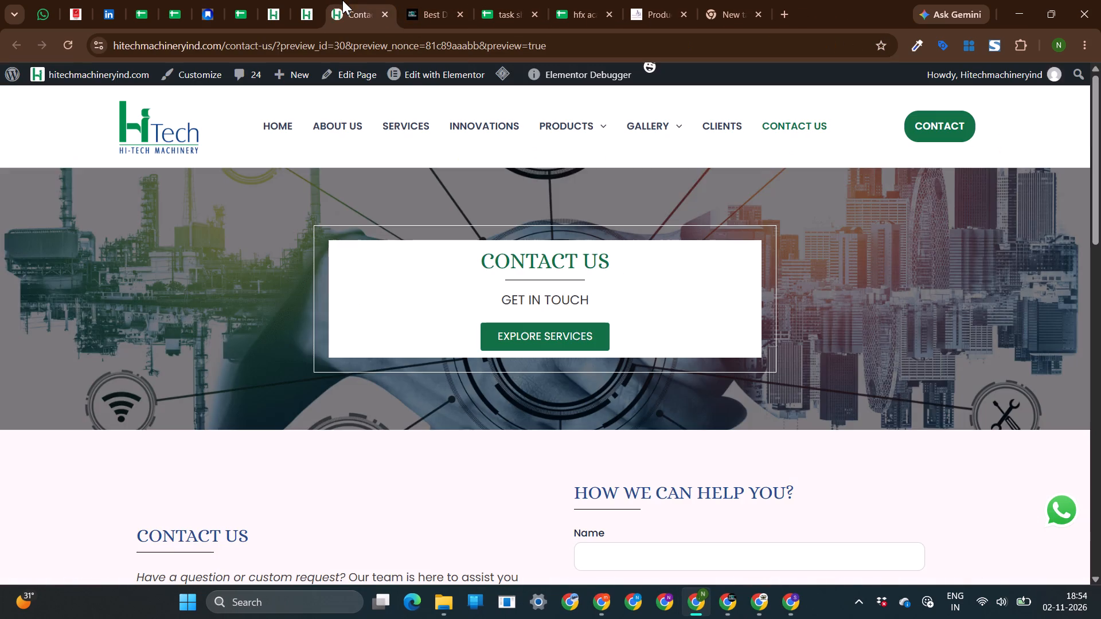
scroll(757, 363, "down", 4)
scroll(757, 363, "up", 3)
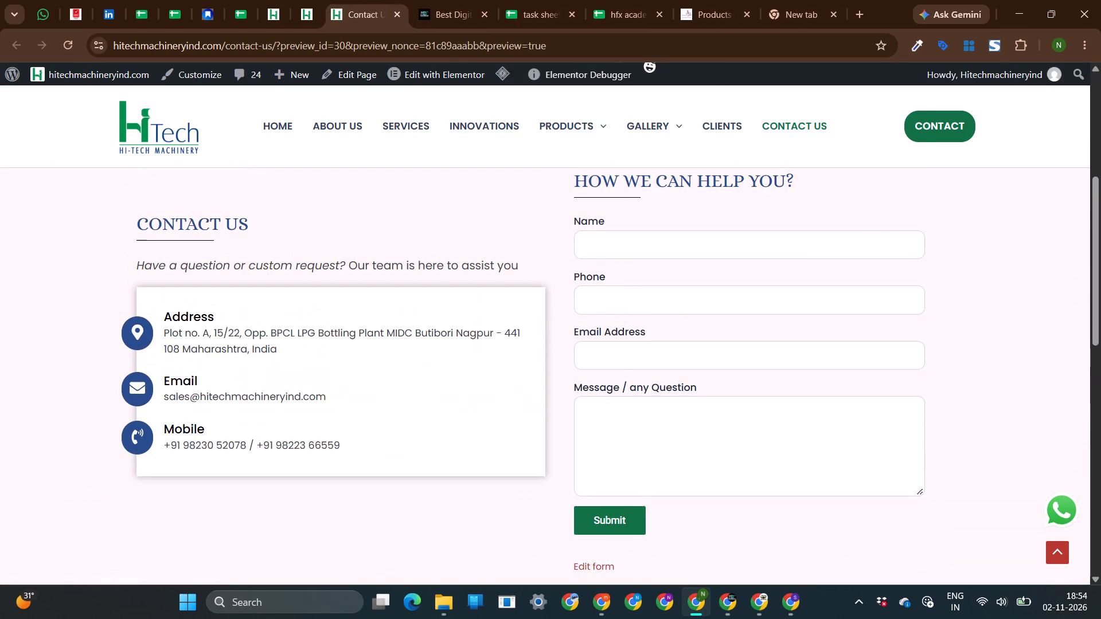
scroll(757, 363, "up", 5)
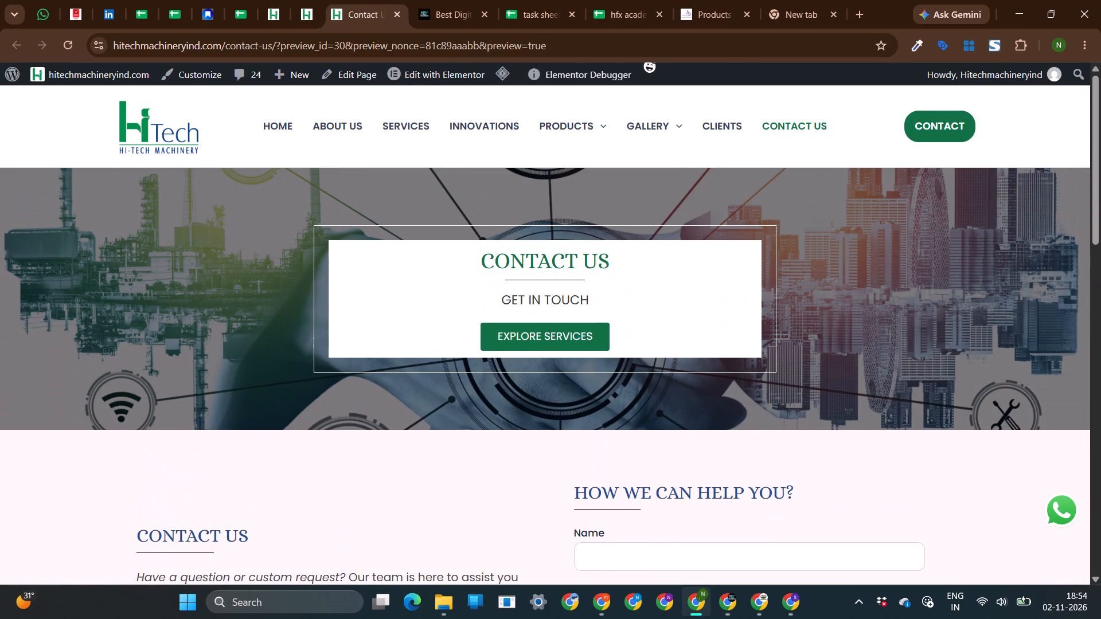
scroll(757, 363, "up", 2)
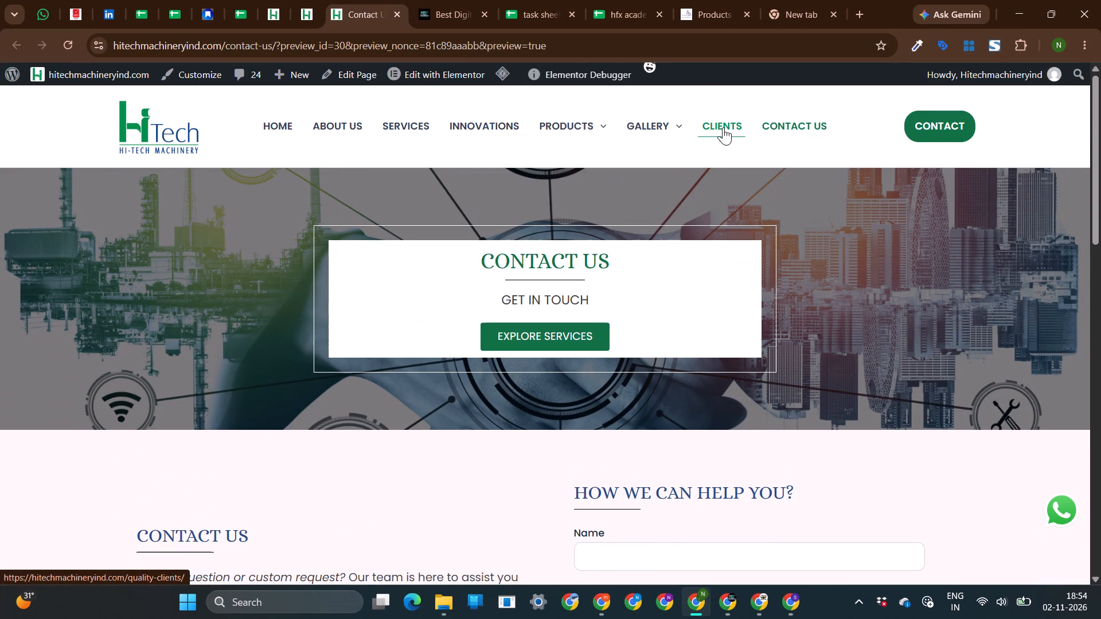
Go to the website's Clients page from the Contact Us preview and open it for editing in Elementor.
left_click(722, 127)
scroll(654, 412, "down", 3)
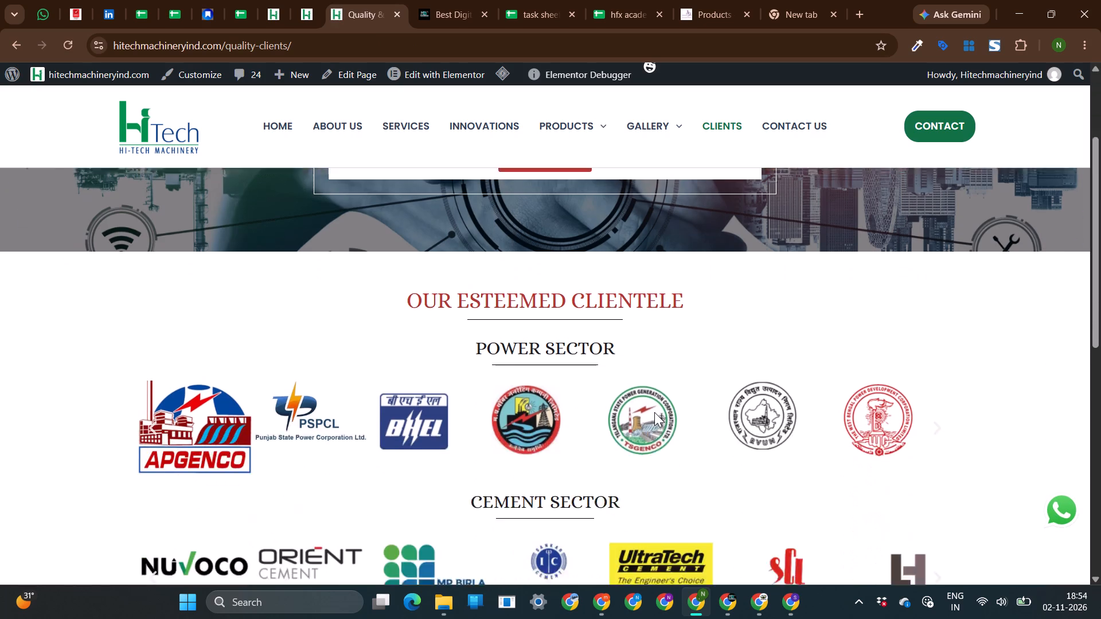
scroll(654, 412, "up", 3)
left_click(312, 2)
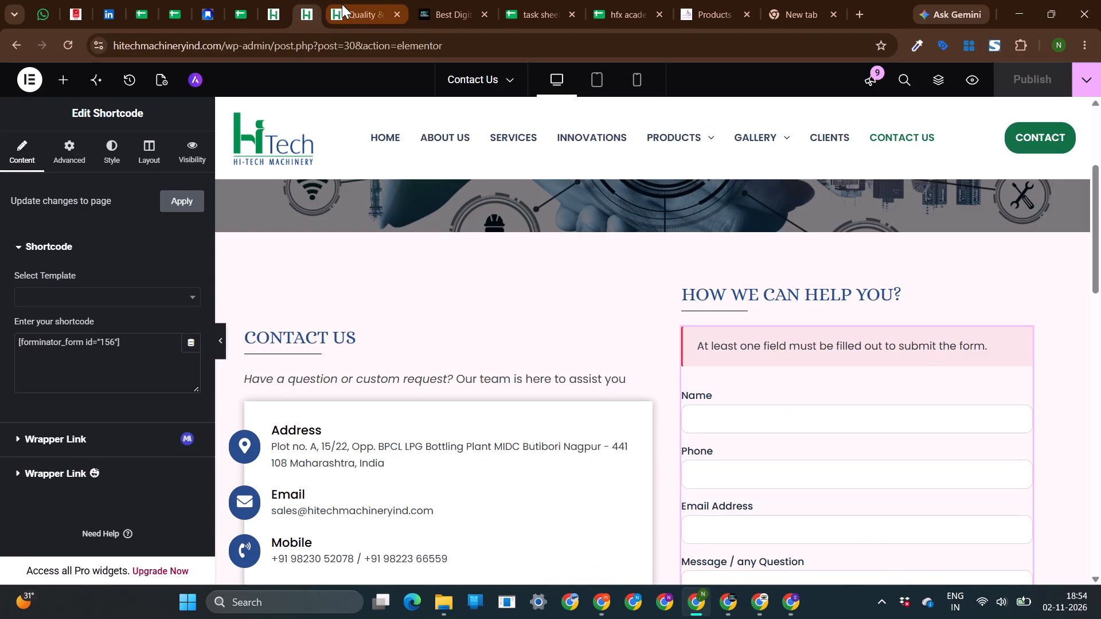
left_click(342, 4)
left_click(456, 72)
left_click(290, 3)
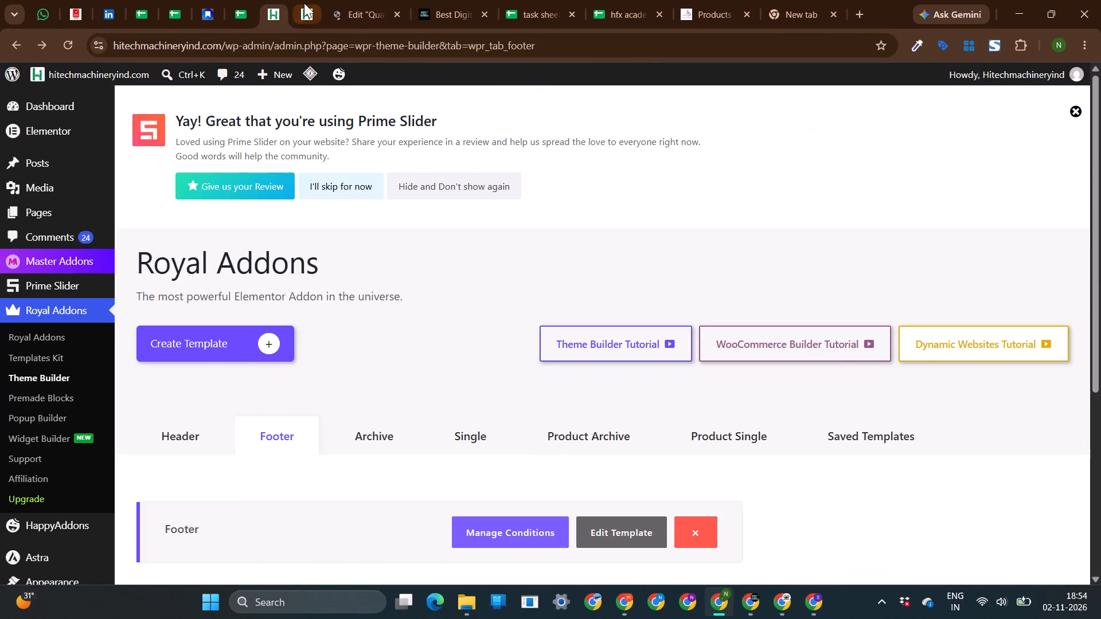
left_click(304, 3)
scroll(459, 261, "up", 5)
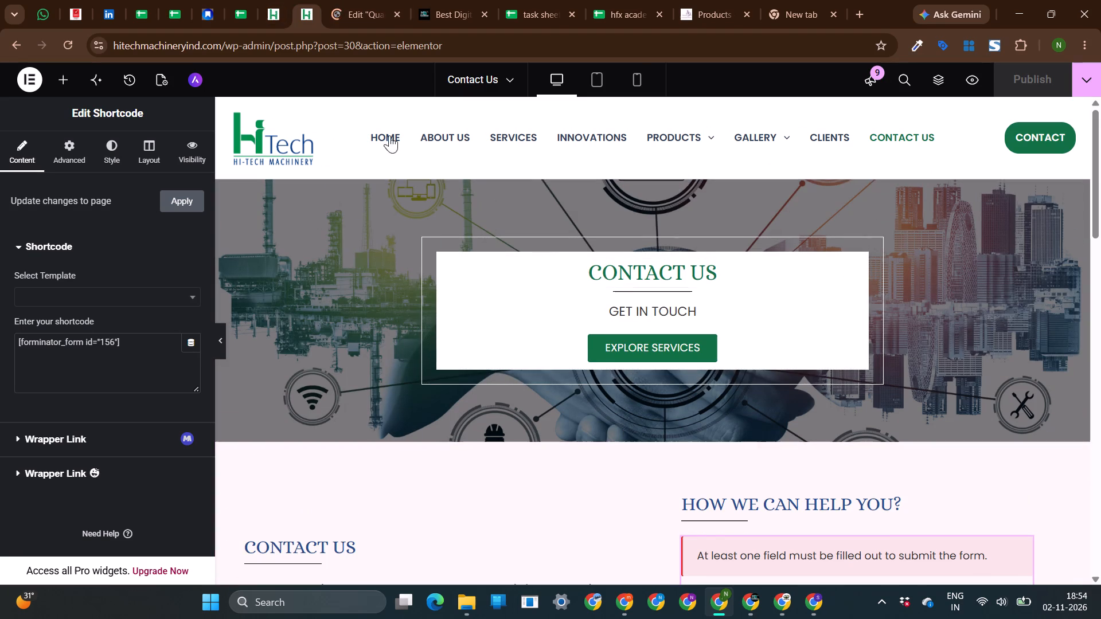
left_click(357, 11)
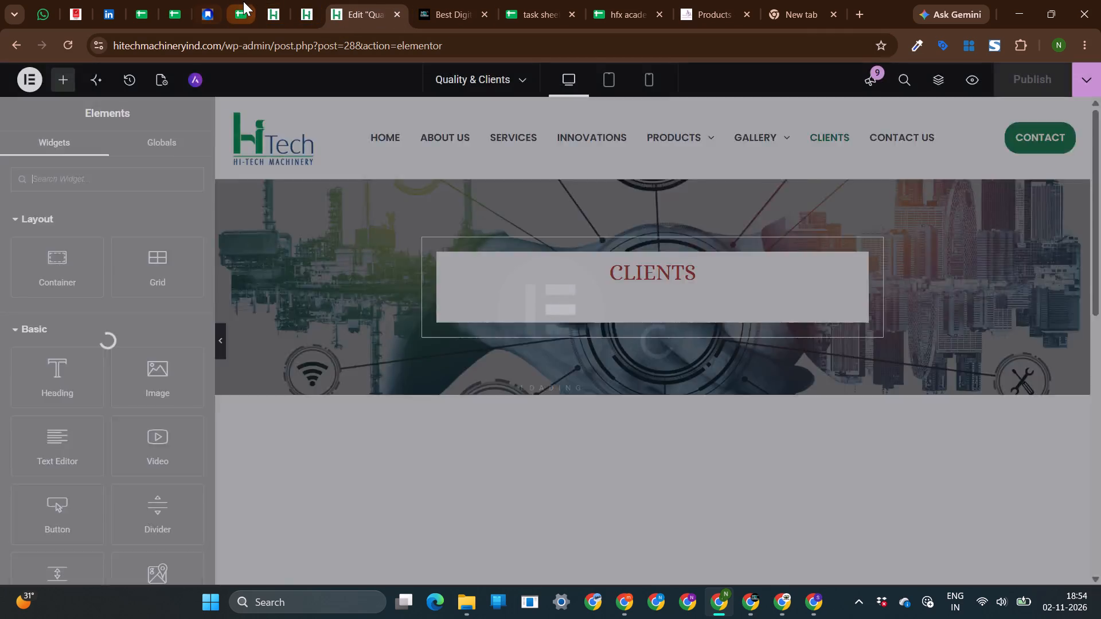
left_click(243, 2)
left_click(319, 5)
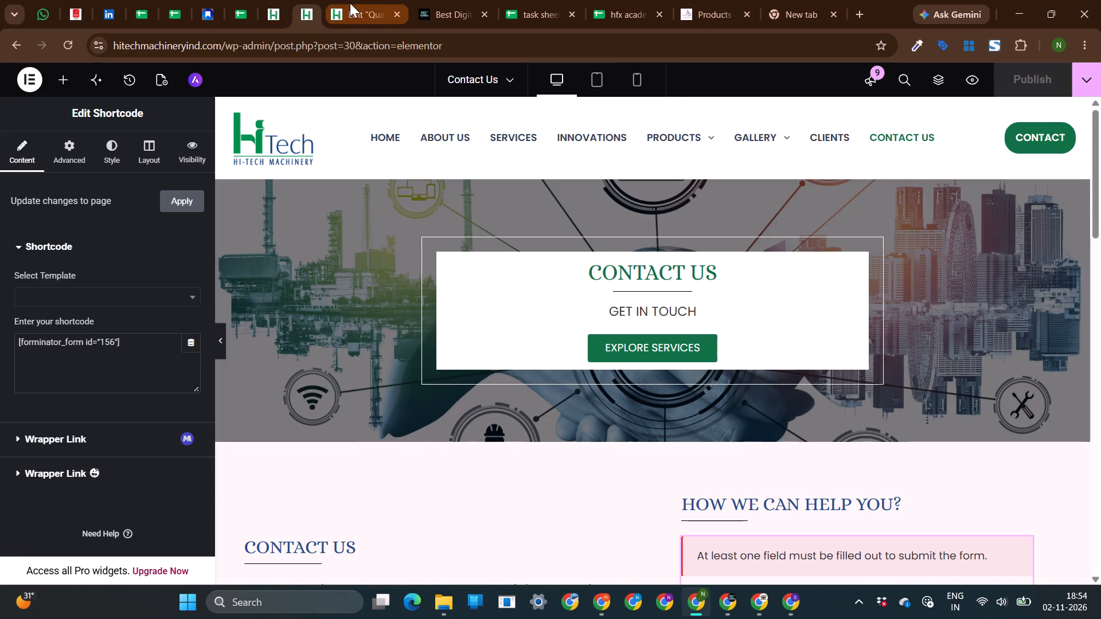
left_click(361, 6)
Copy the Contact Us page's banner heading and paste its style onto the Clients heading on the Quality & Clients page.
left_click(657, 275)
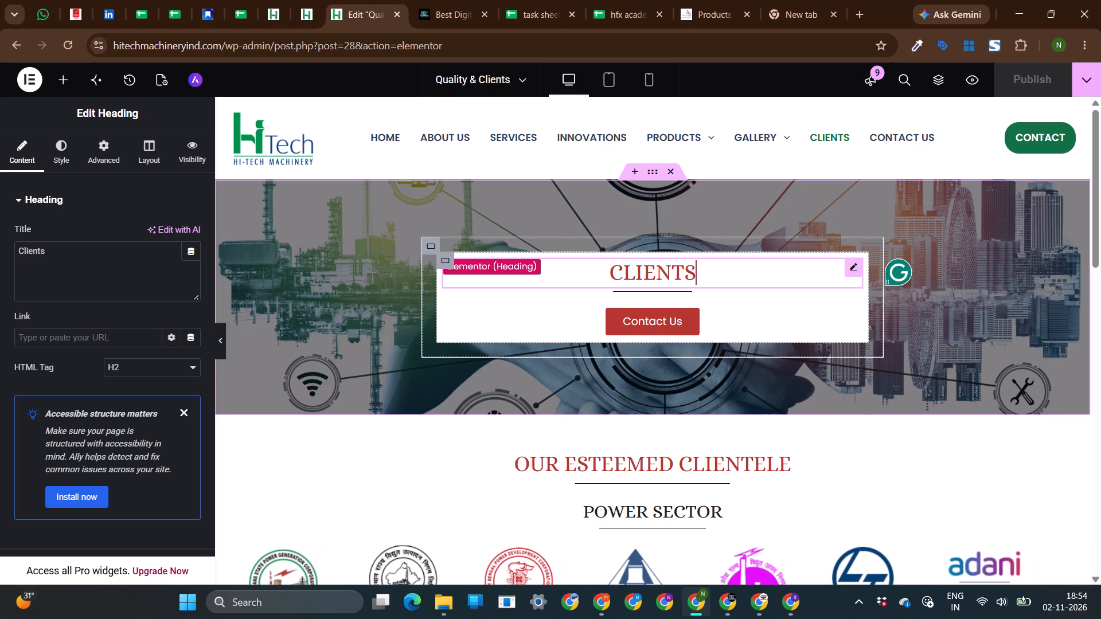
left_click(292, 1)
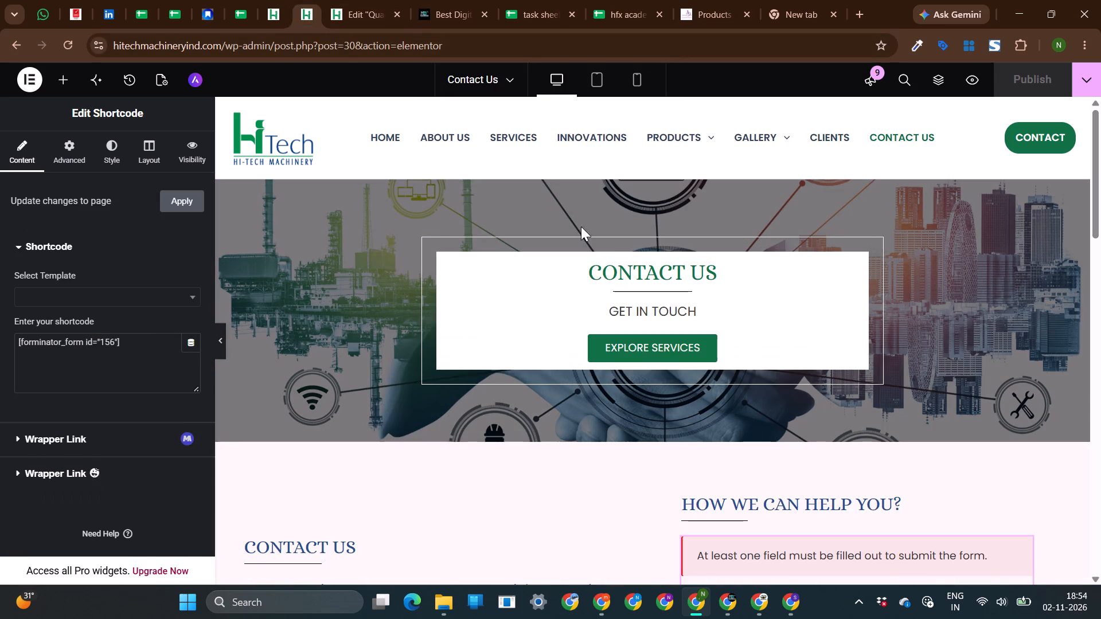
left_click(617, 275)
right_click(617, 275)
left_click(673, 300)
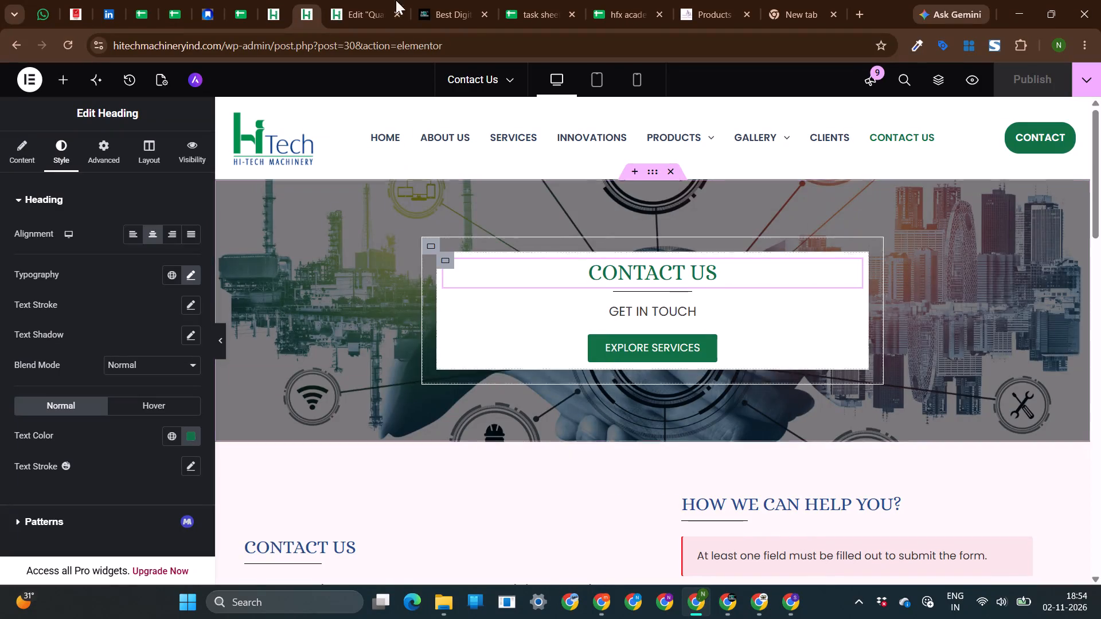
left_click(358, 4)
left_click(592, 278)
right_click(592, 278)
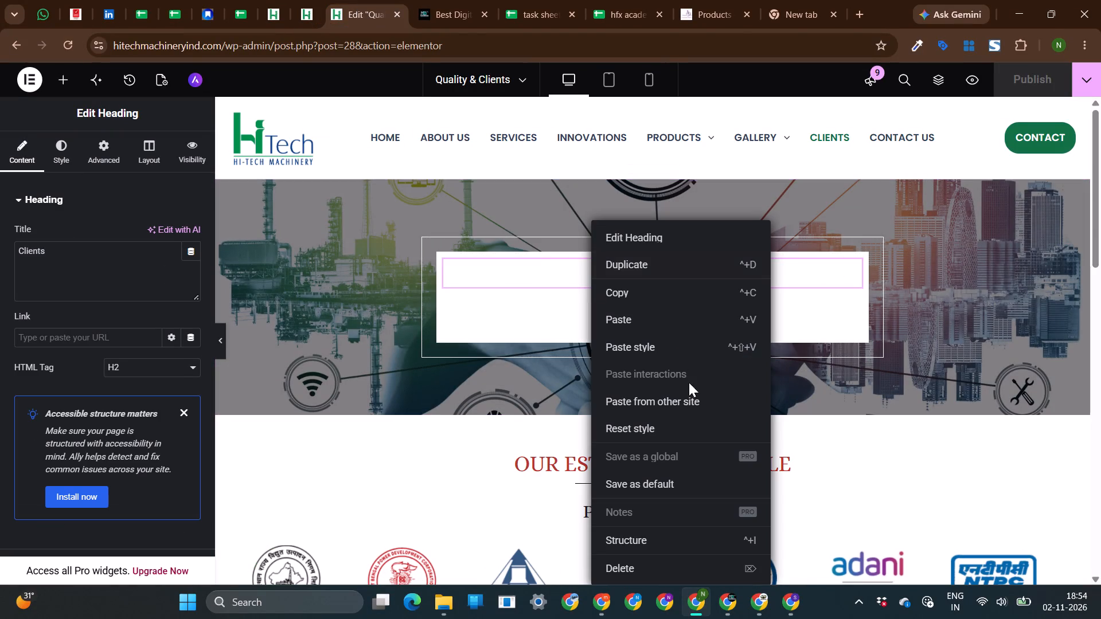
left_click(633, 343)
Copy the Contact Us page's Explore Services button and paste its style onto the Clients banner's Contact Us button.
left_click(278, 0)
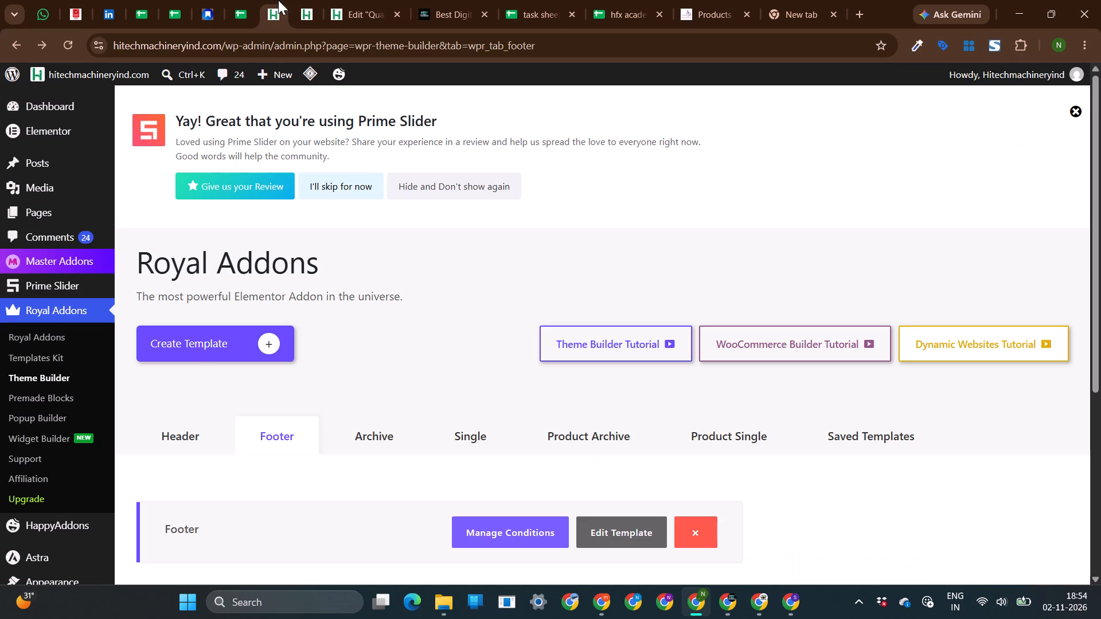
left_click(296, 3)
left_click(567, 340)
right_click(567, 340)
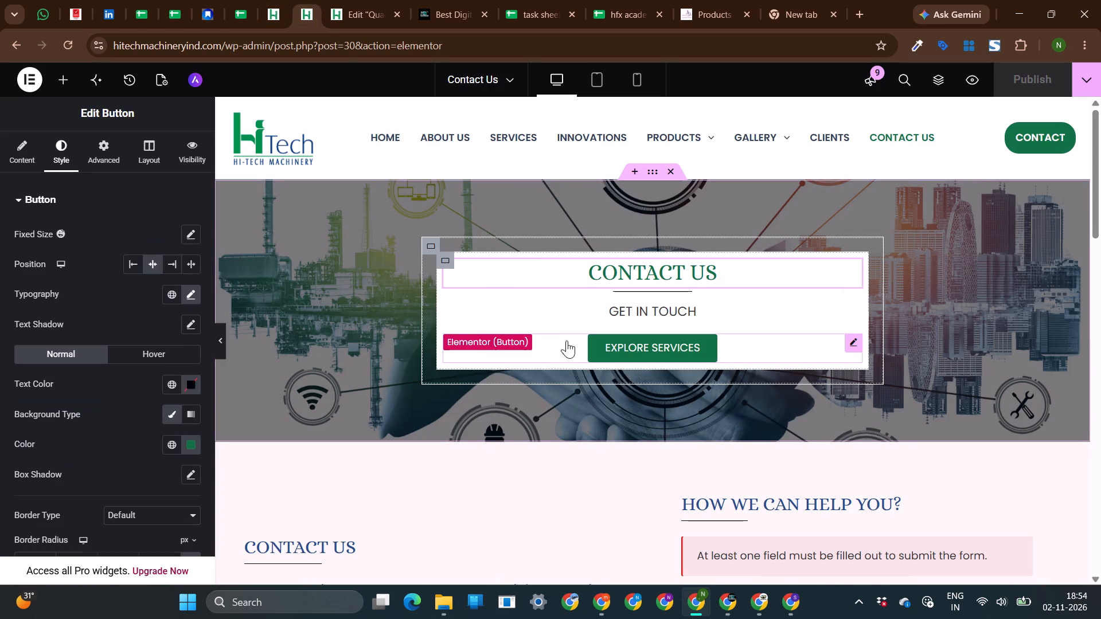
left_click(592, 287)
left_click(356, 0)
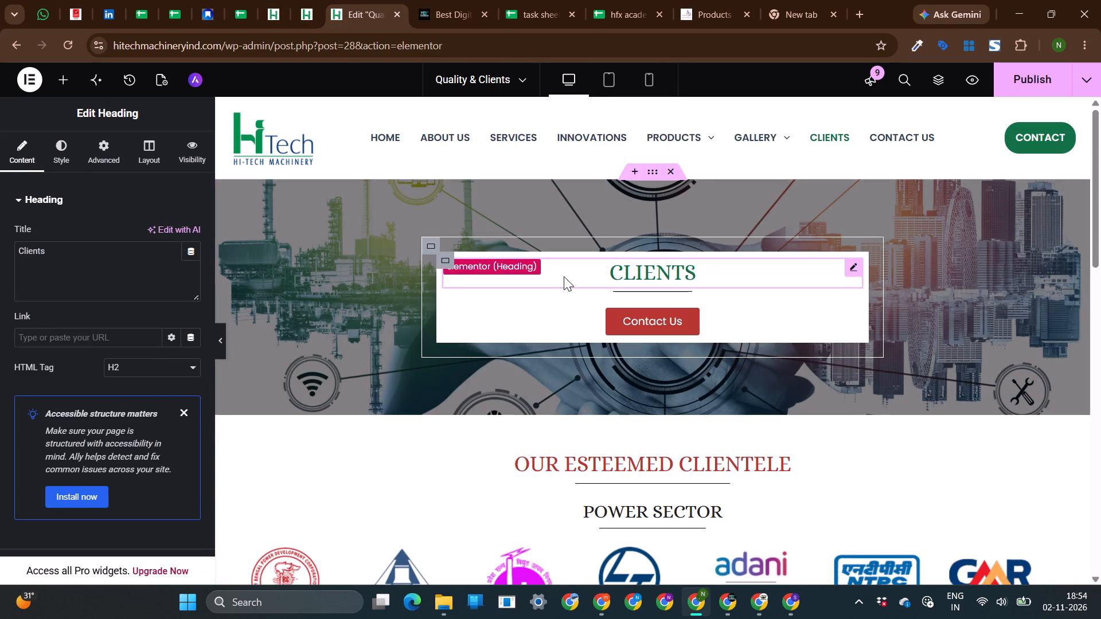
left_click(572, 322)
right_click(572, 322)
left_click(658, 352)
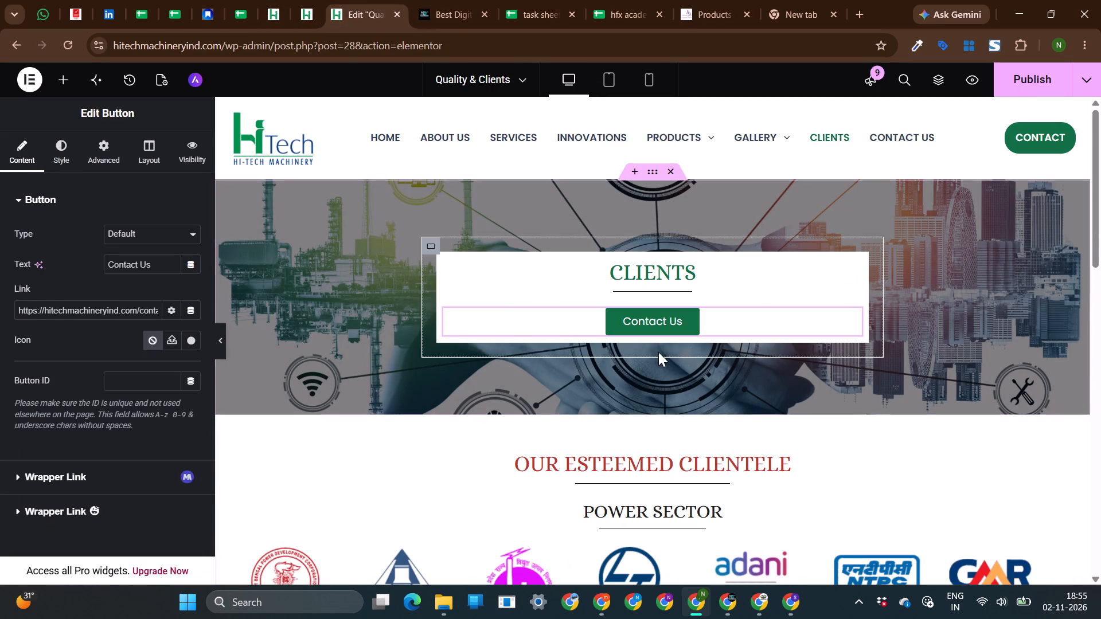
Copy the Contact Us page's "How We Can Help You?" heading and paste its style onto the Clients page's "Our Esteemed Clientele" heading.
scroll(560, 401, "down", 2)
left_click(305, 11)
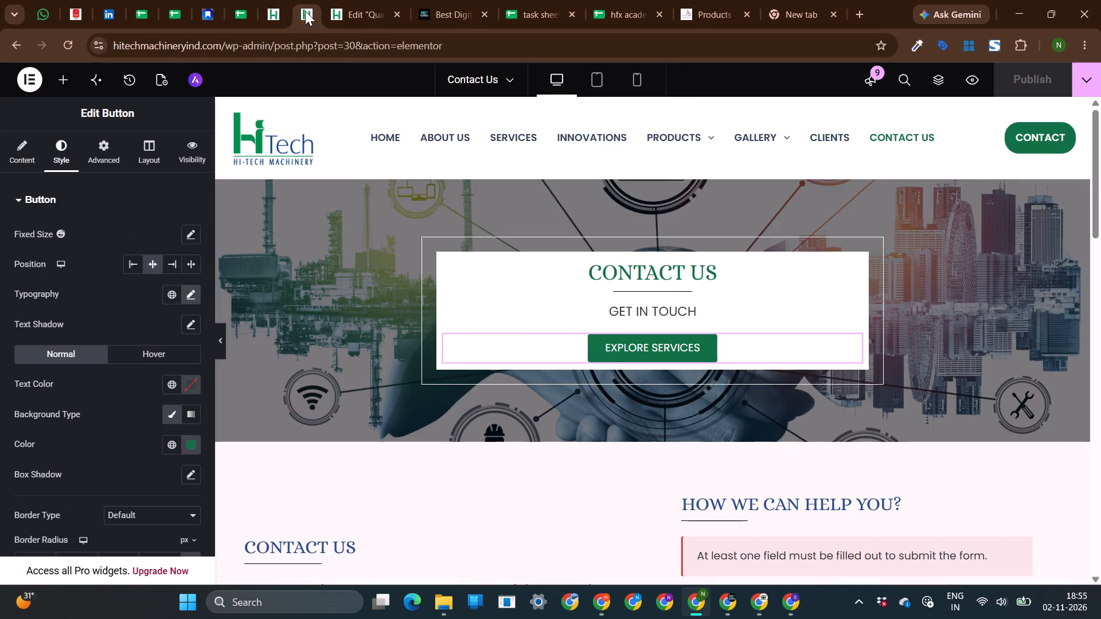
scroll(724, 343, "down", 2)
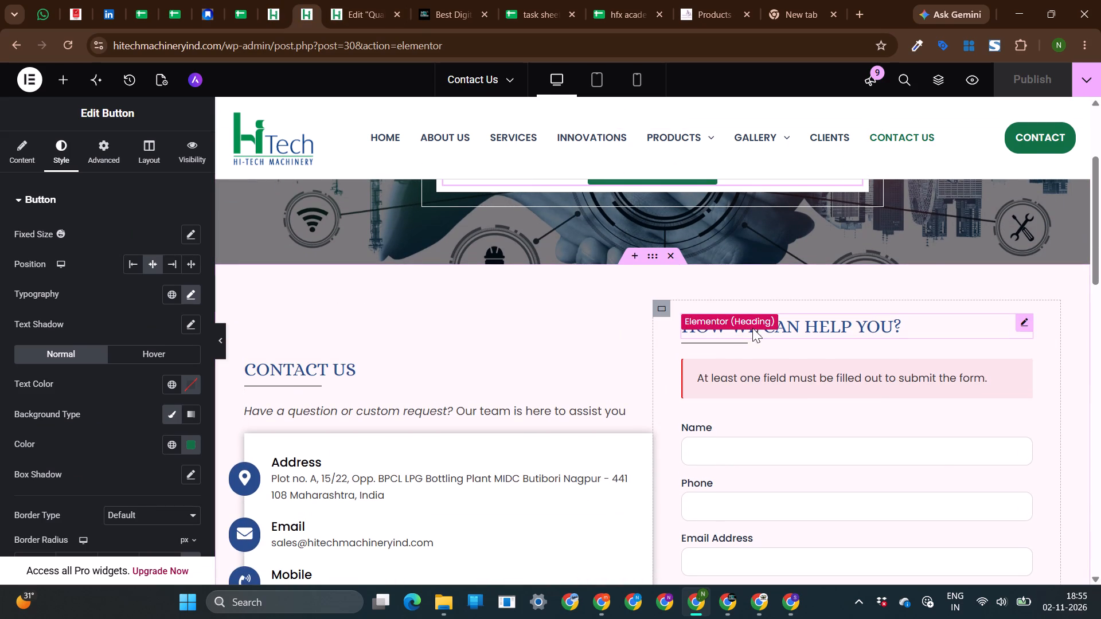
left_click(756, 322)
right_click(756, 322)
left_click(790, 294)
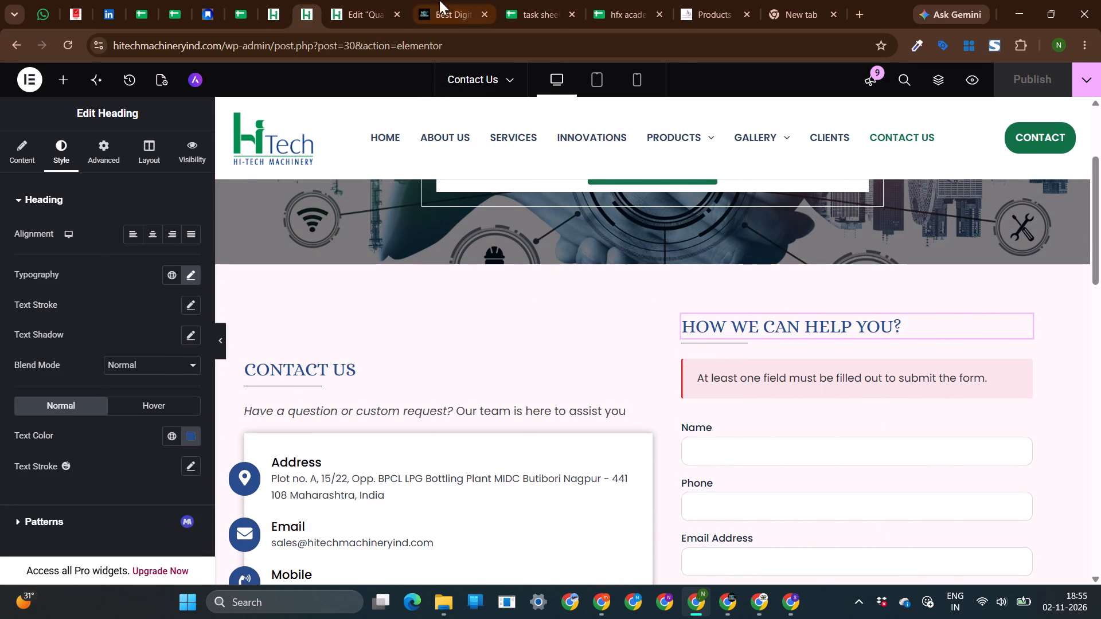
left_click(388, 0)
left_click(622, 296)
right_click(622, 296)
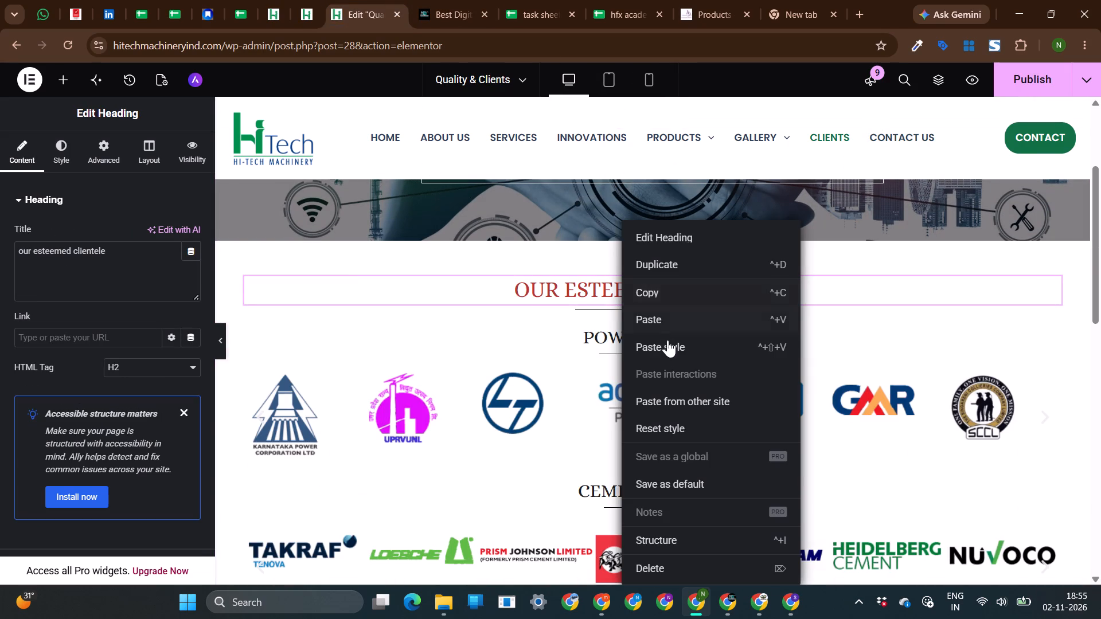
left_click(669, 351)
Set the "Our Esteemed Clientele" heading's desktop font size to 33 px and publish the page.
left_click(67, 156)
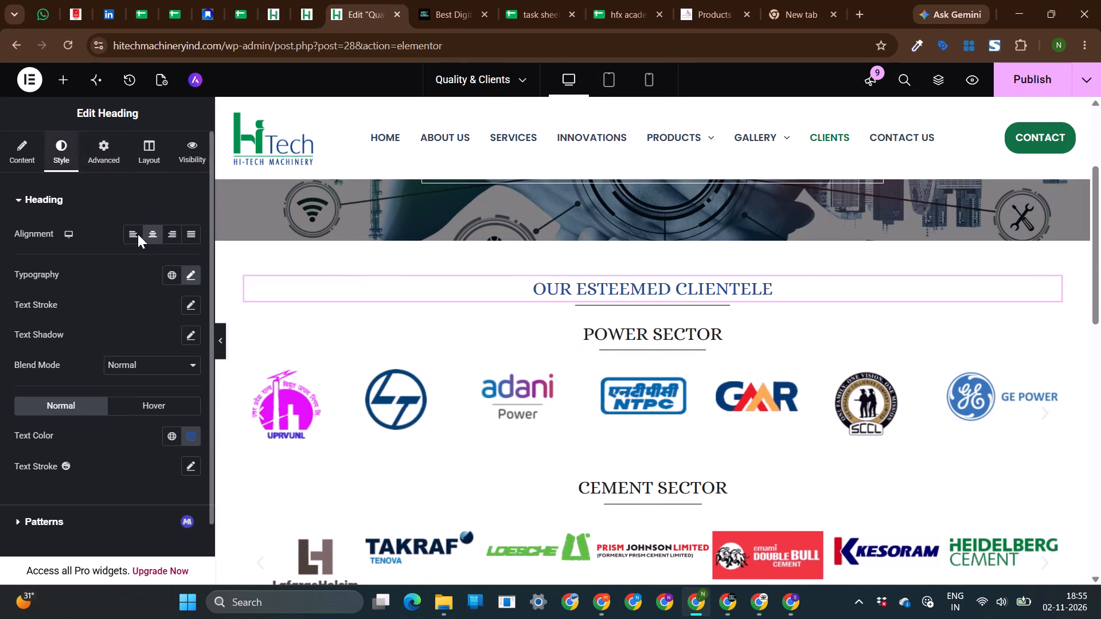
left_click(186, 269)
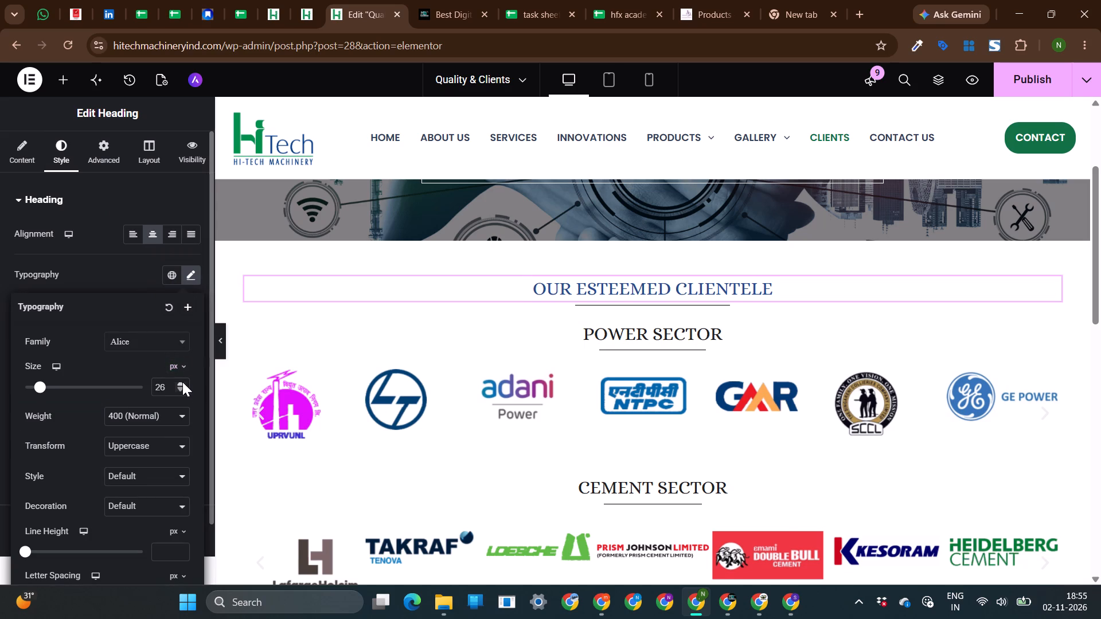
left_click(182, 382)
double_click(182, 390)
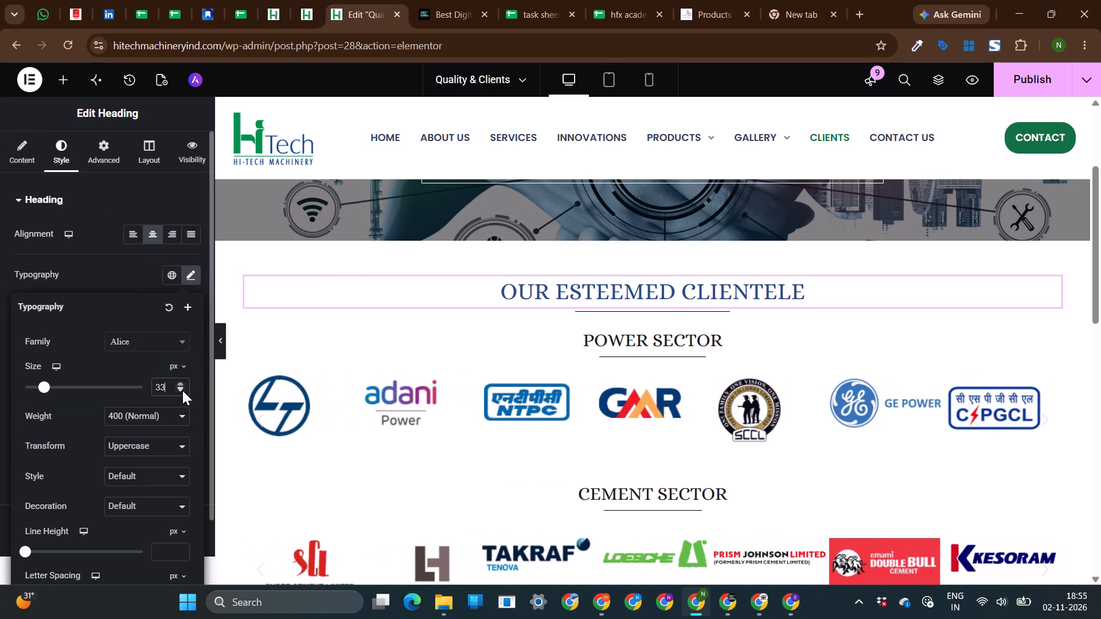
scroll(794, 433, "down", 9)
left_click(1025, 64)
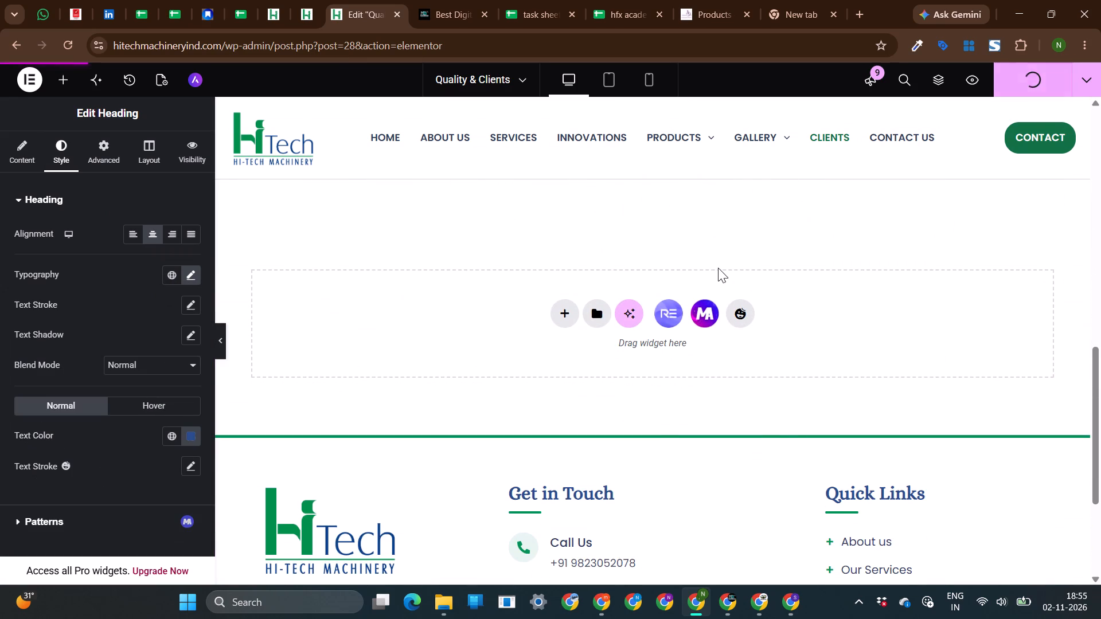
In the mobile layout, set the "Our Esteemed Clientele" heading's font size to 26 px and publish the page.
scroll(718, 268, "up", 4)
left_click(644, 84)
scroll(639, 261, "up", 2)
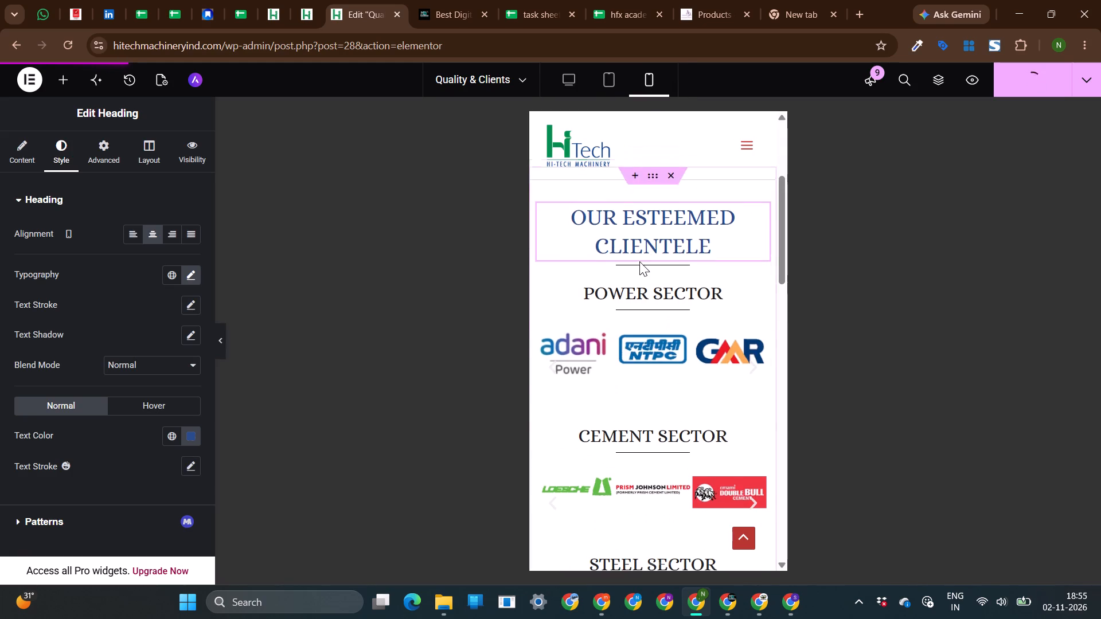
scroll(639, 261, "up", 1)
left_click(84, 156)
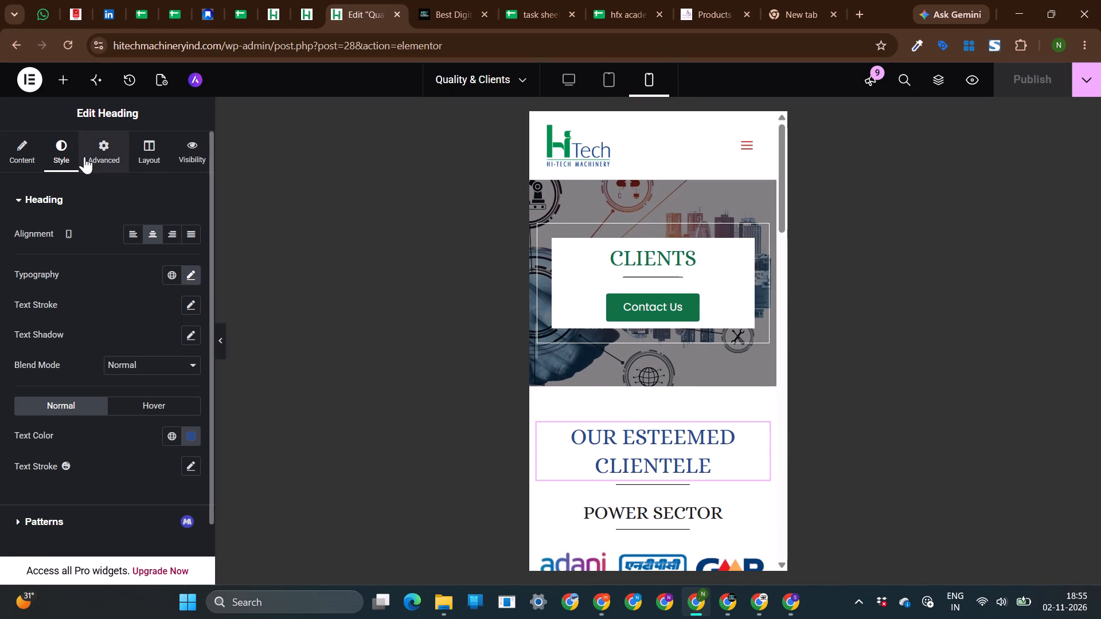
left_click(50, 154)
left_click(187, 266)
left_click(169, 391)
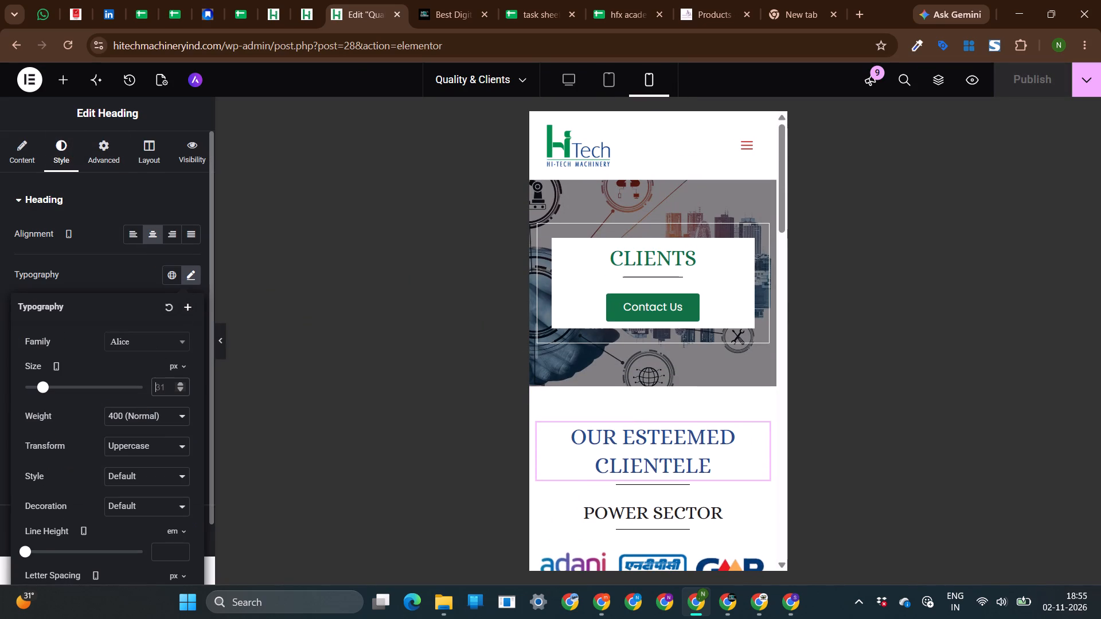
type("25")
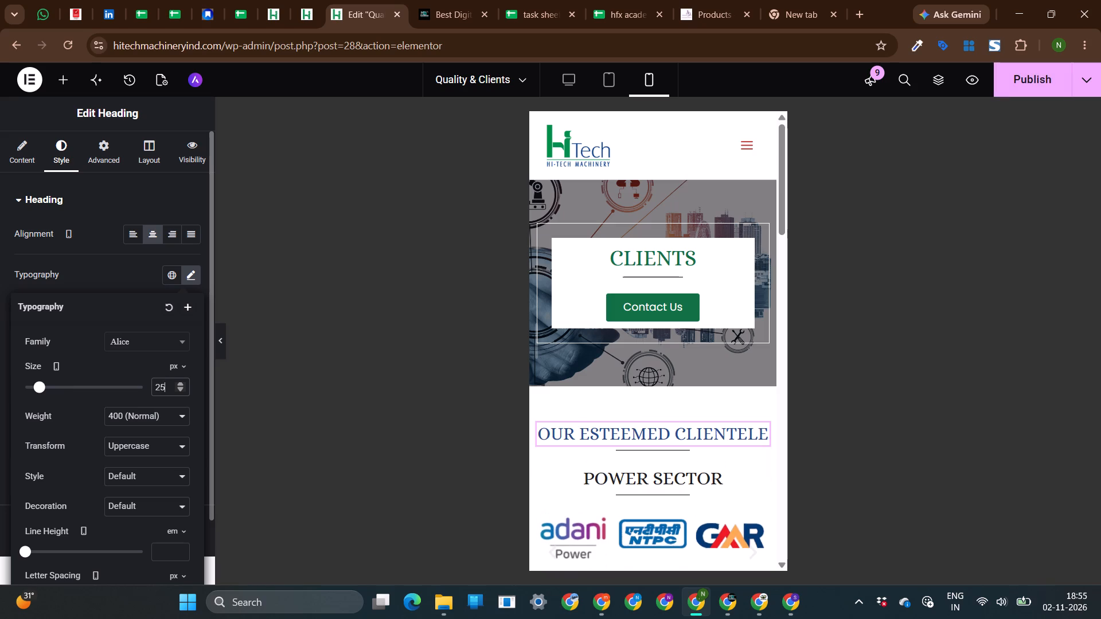
left_click(182, 386)
left_click(182, 386)
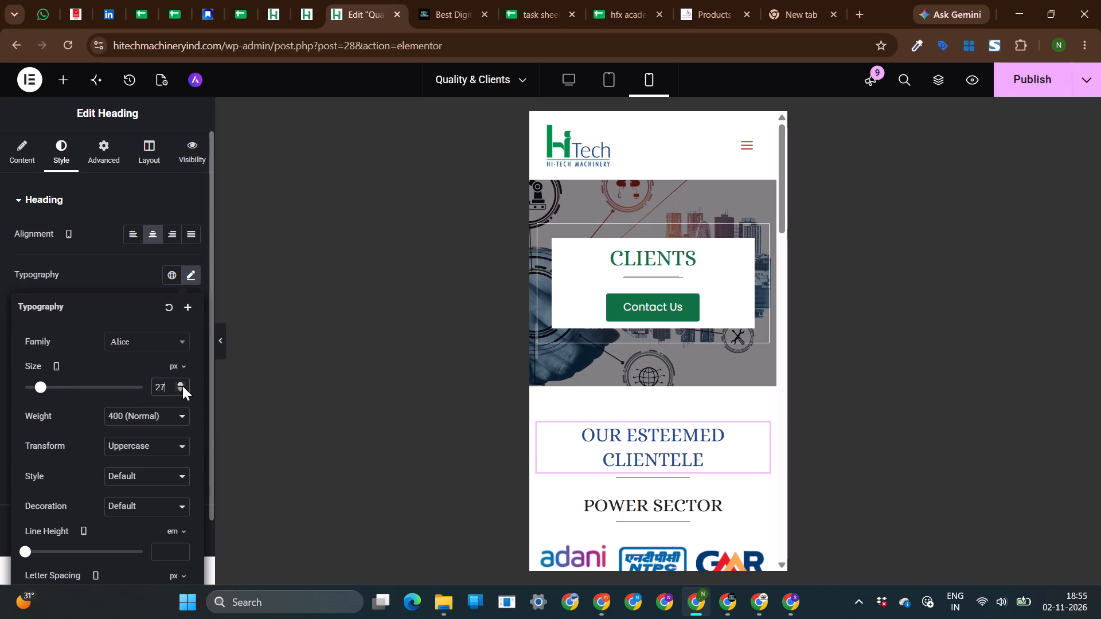
left_click(182, 386)
left_click(182, 387)
left_click(182, 387)
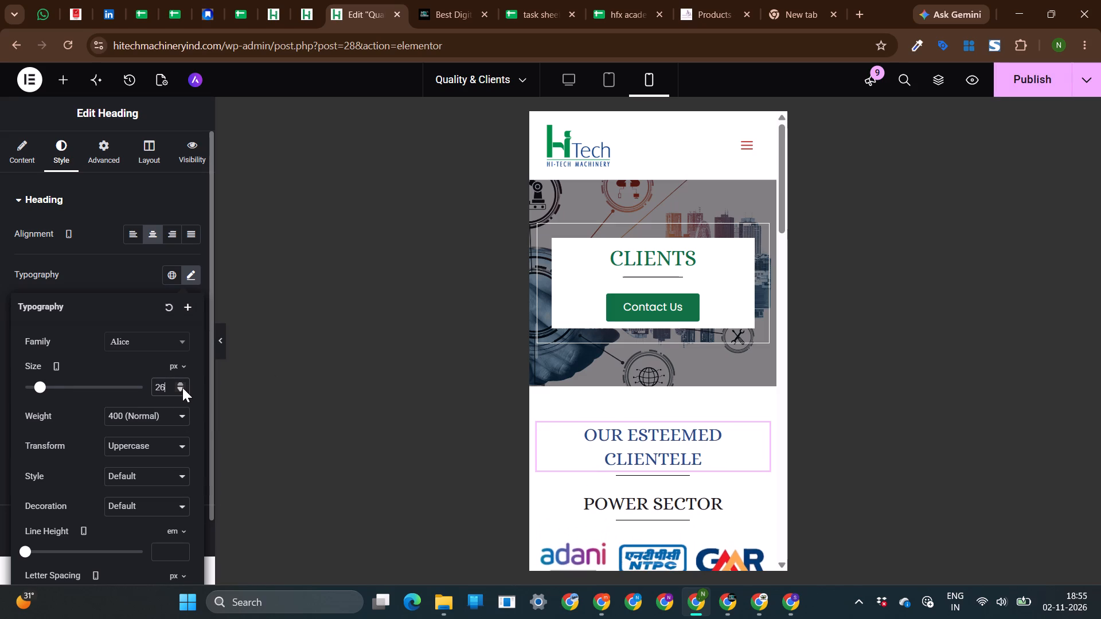
left_click(1045, 73)
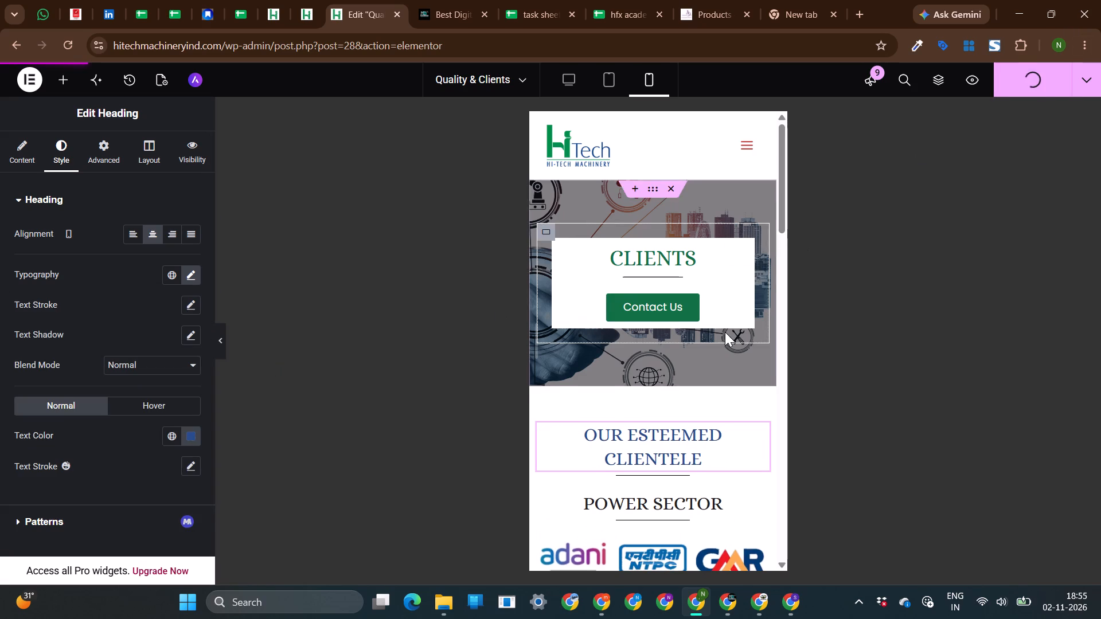
Set the Steel Sector image carousel's image resolution to Full.
scroll(725, 332, "down", 2)
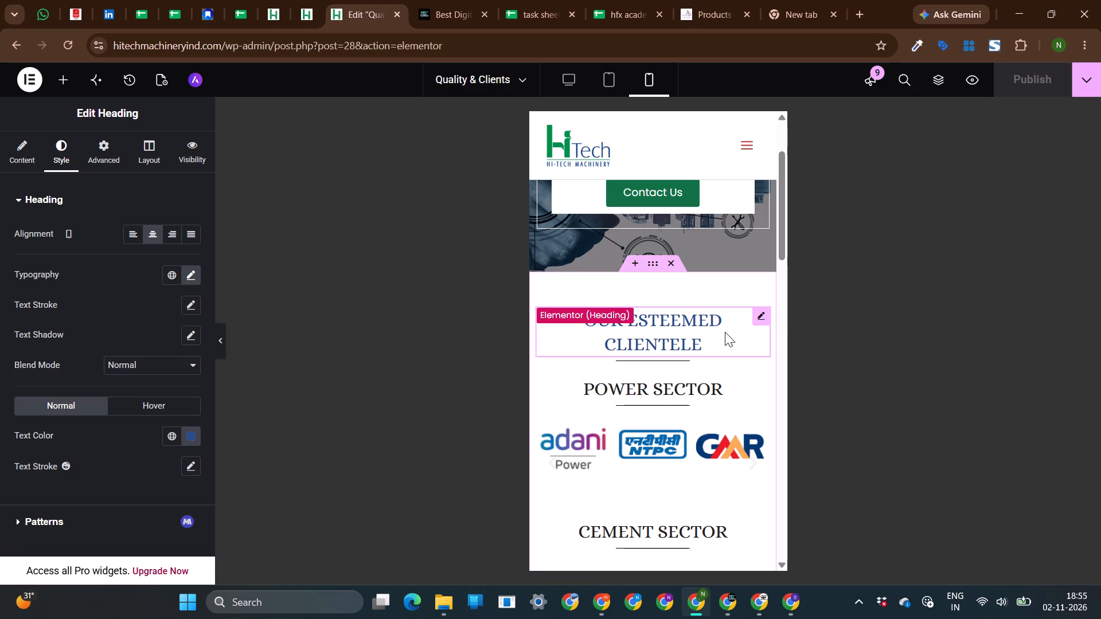
scroll(648, 446, "down", 3)
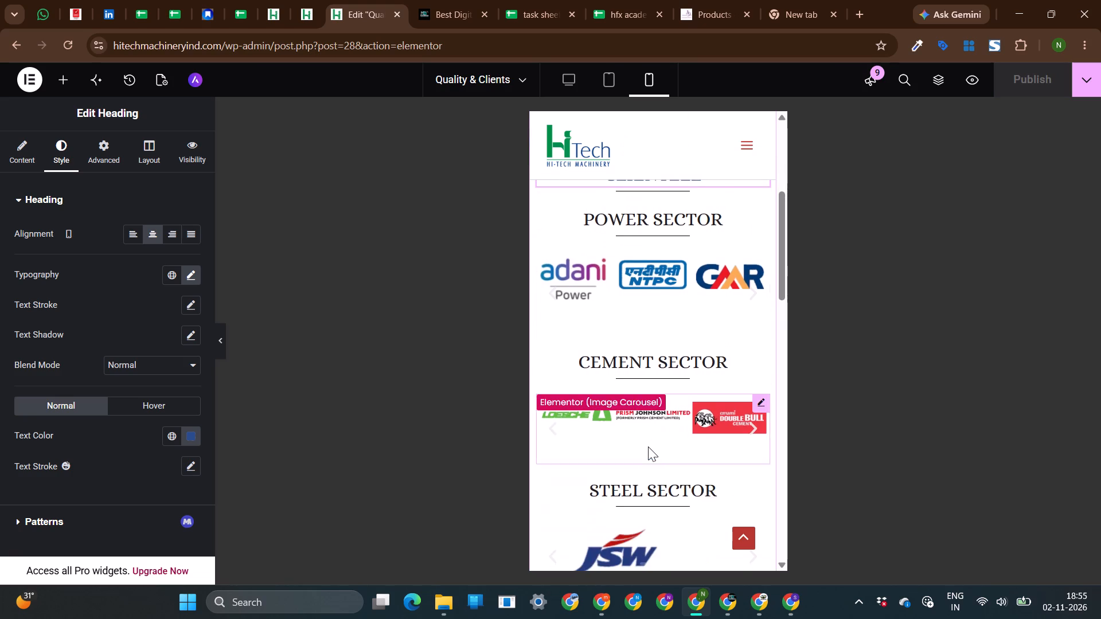
scroll(648, 446, "down", 4)
scroll(648, 446, "up", 4)
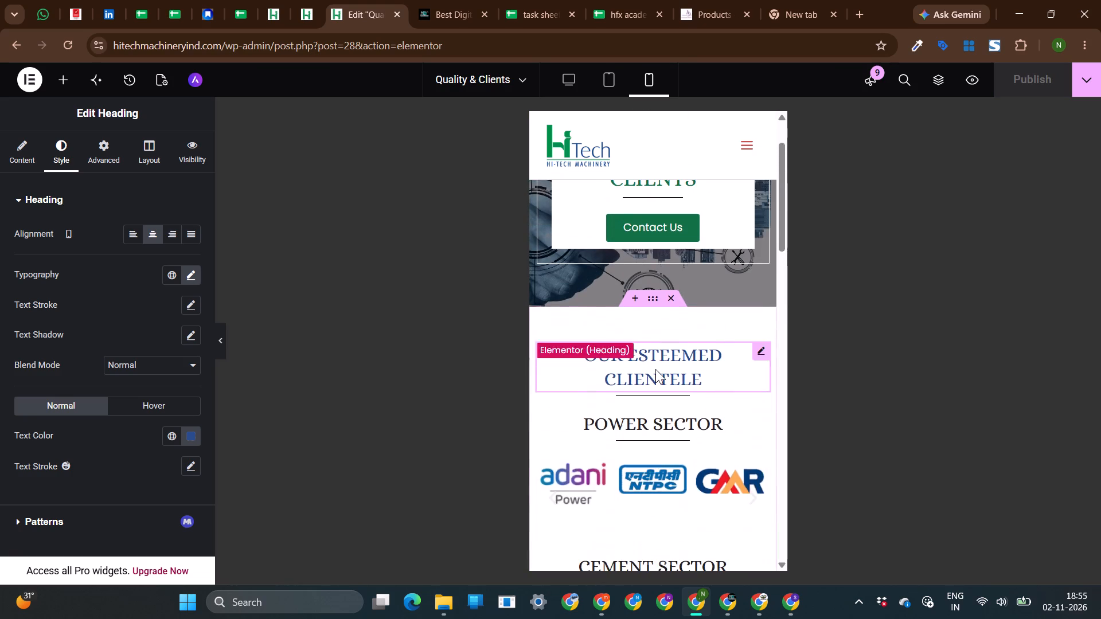
scroll(655, 369, "down", 3)
left_click(693, 448)
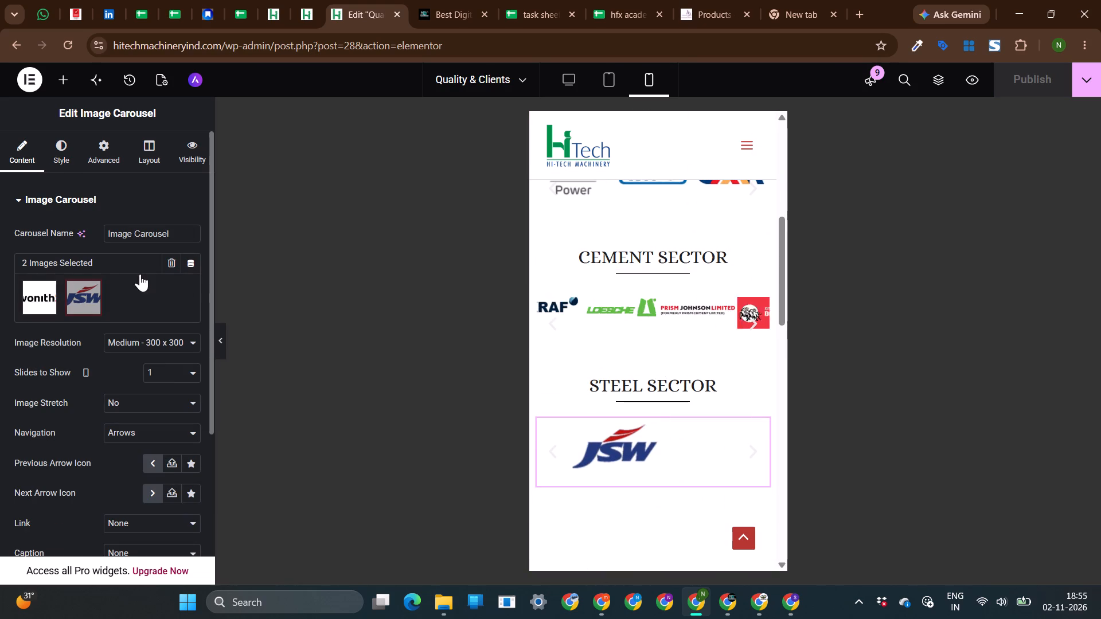
left_click(162, 344)
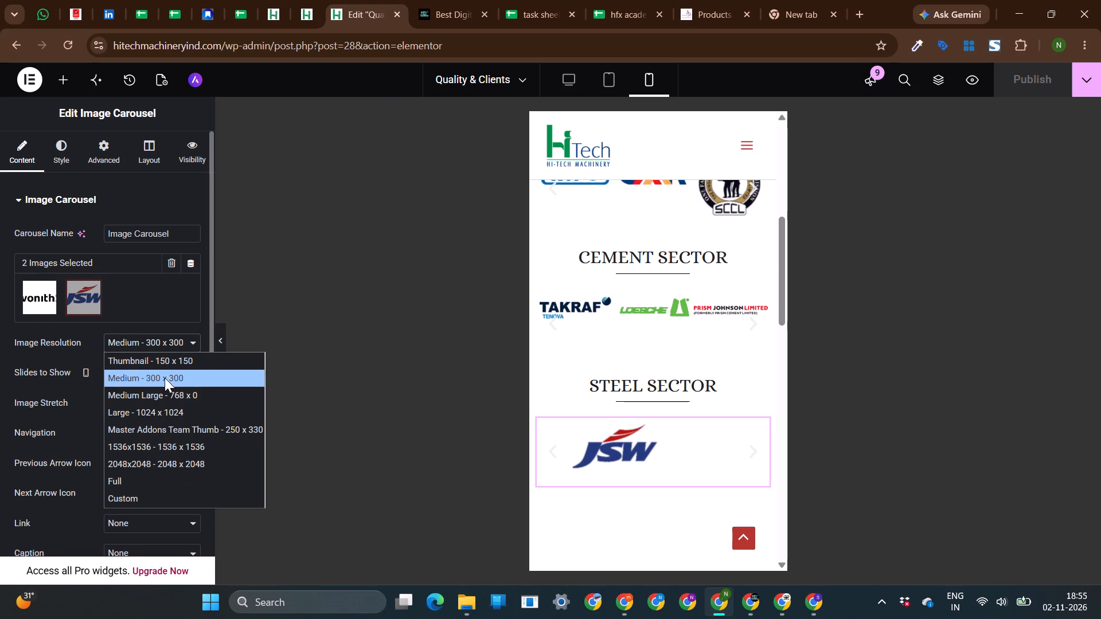
left_click(147, 476)
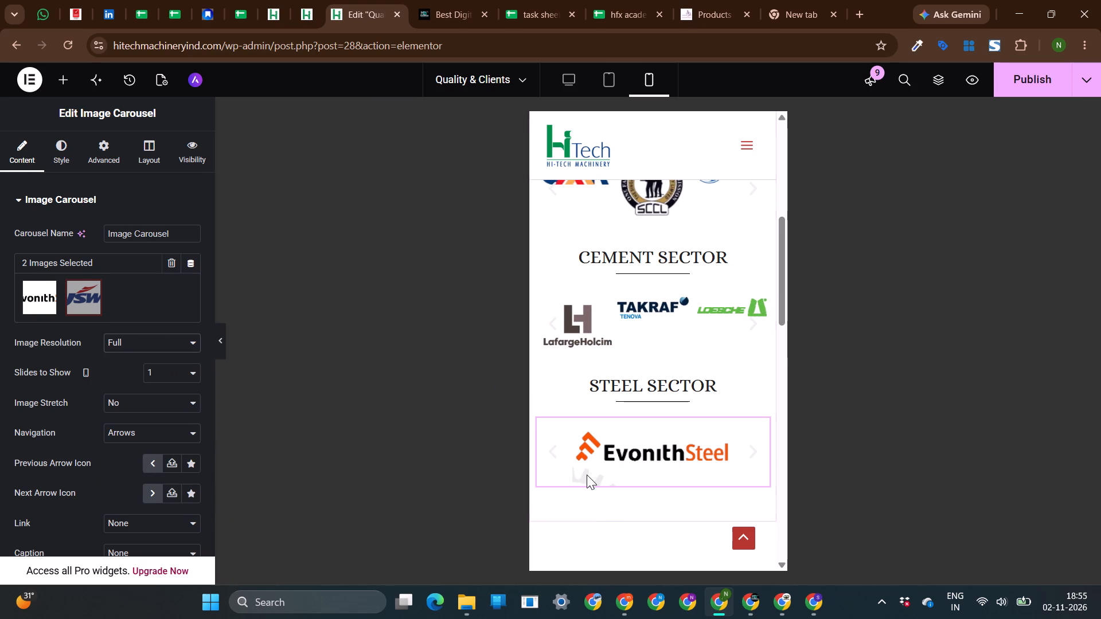
Examine the Steel Sector carousel's navigation, image and pattern styling and its content settings.
left_click(80, 154)
left_click(46, 160)
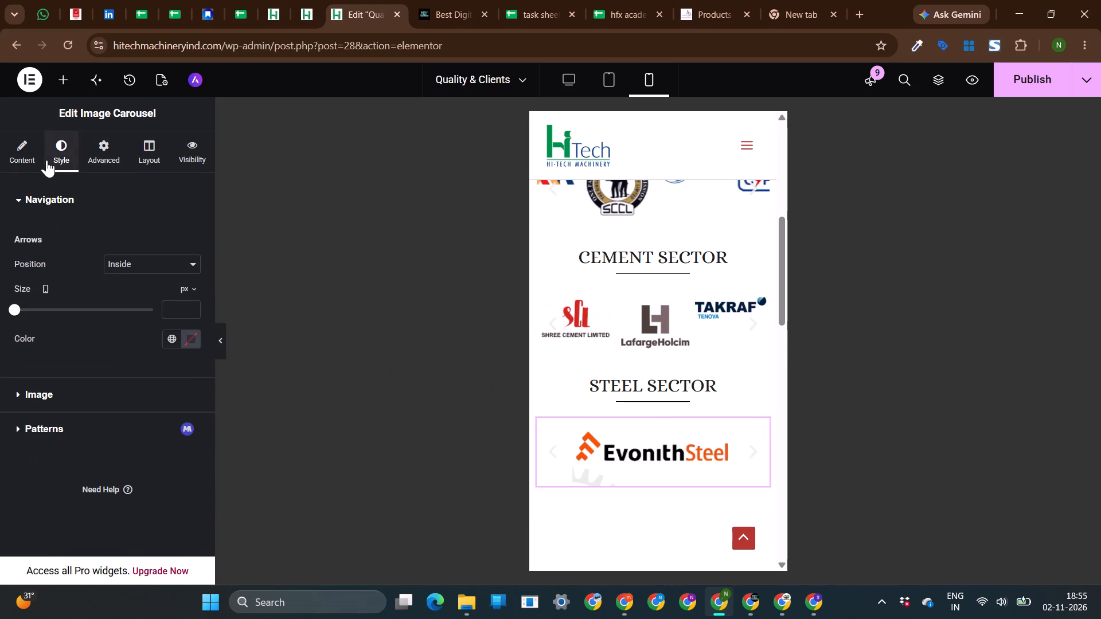
left_click(82, 395)
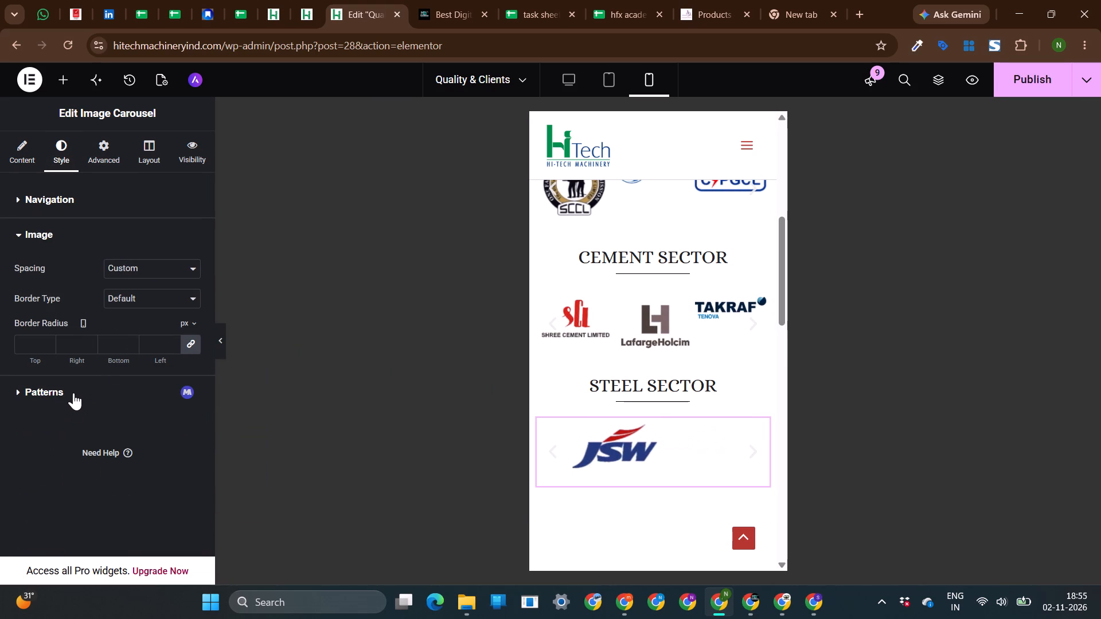
left_click(62, 397)
left_click(18, 152)
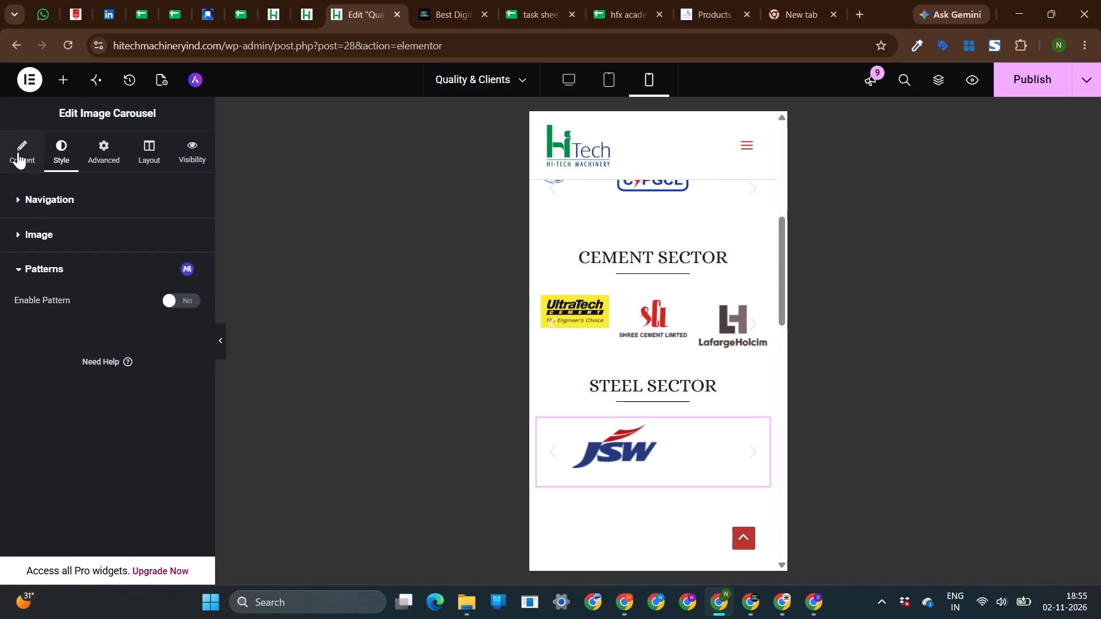
scroll(150, 416, "down", 3)
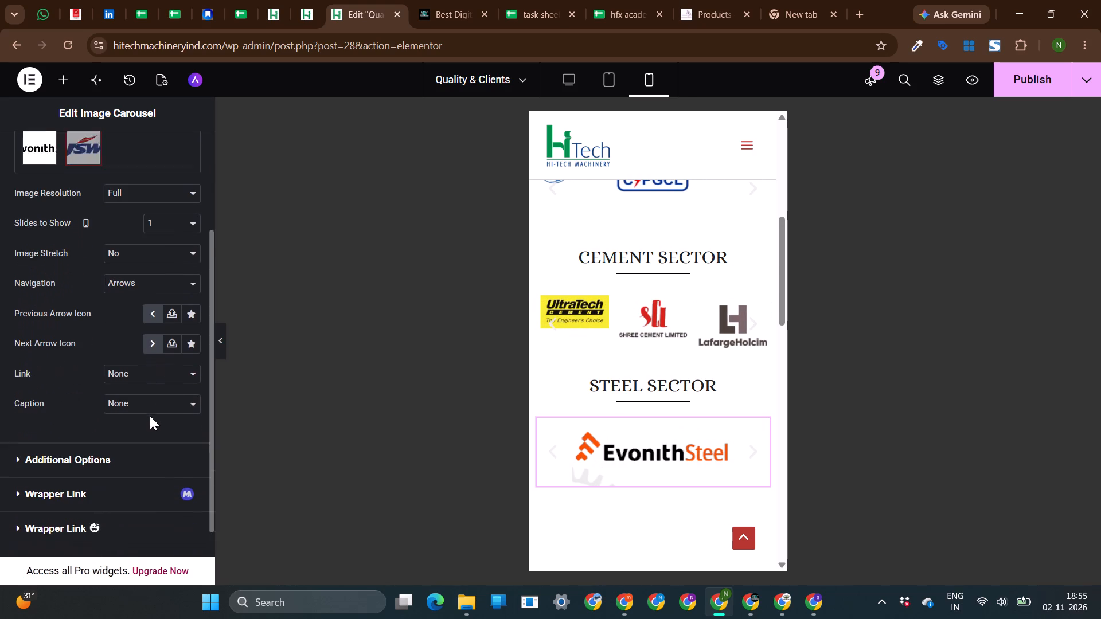
Publish the Clients page and check the headings, dividers and carousels in its mobile layout.
left_click(1047, 87)
scroll(682, 330, "up", 3)
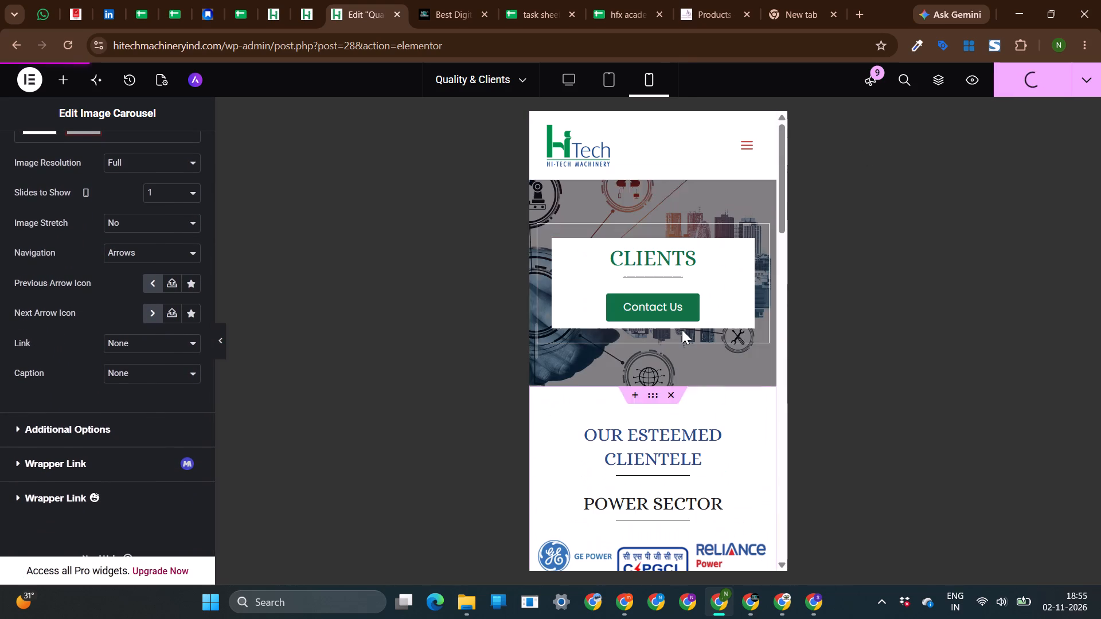
scroll(682, 330, "up", 1)
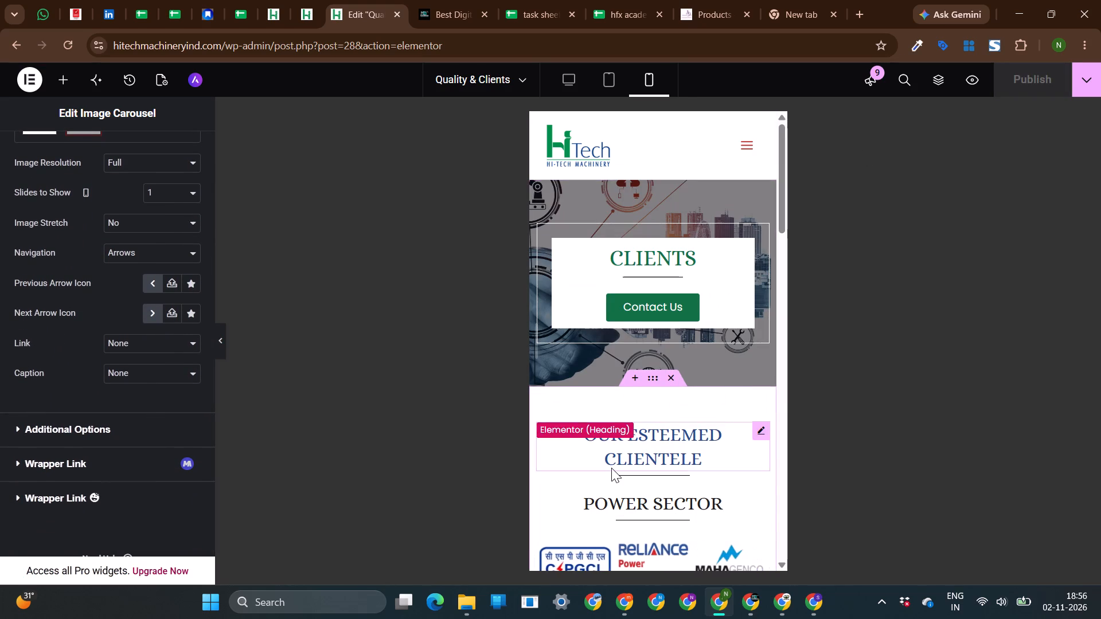
scroll(611, 468, "down", 2)
left_click(655, 407)
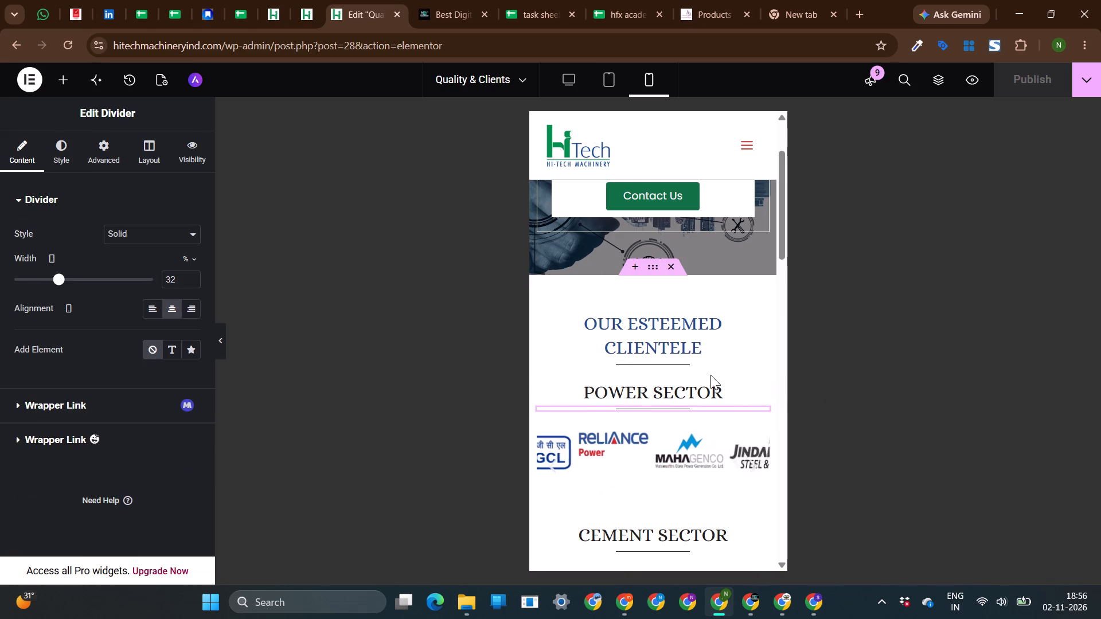
scroll(710, 375, "down", 1)
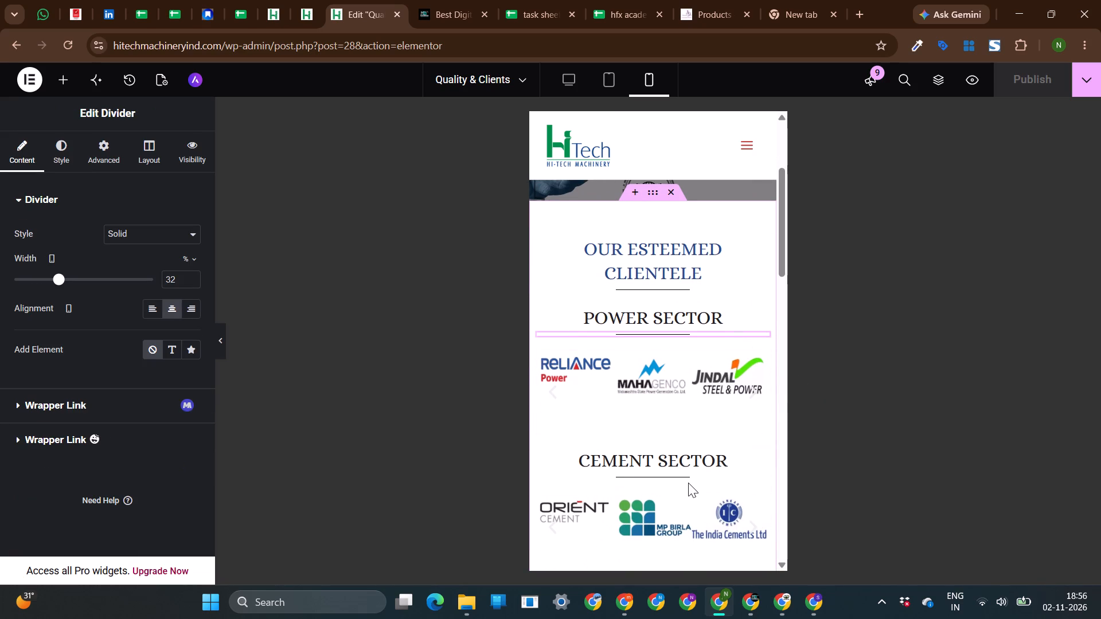
scroll(688, 483, "right", 1)
scroll(653, 288, "up", 3)
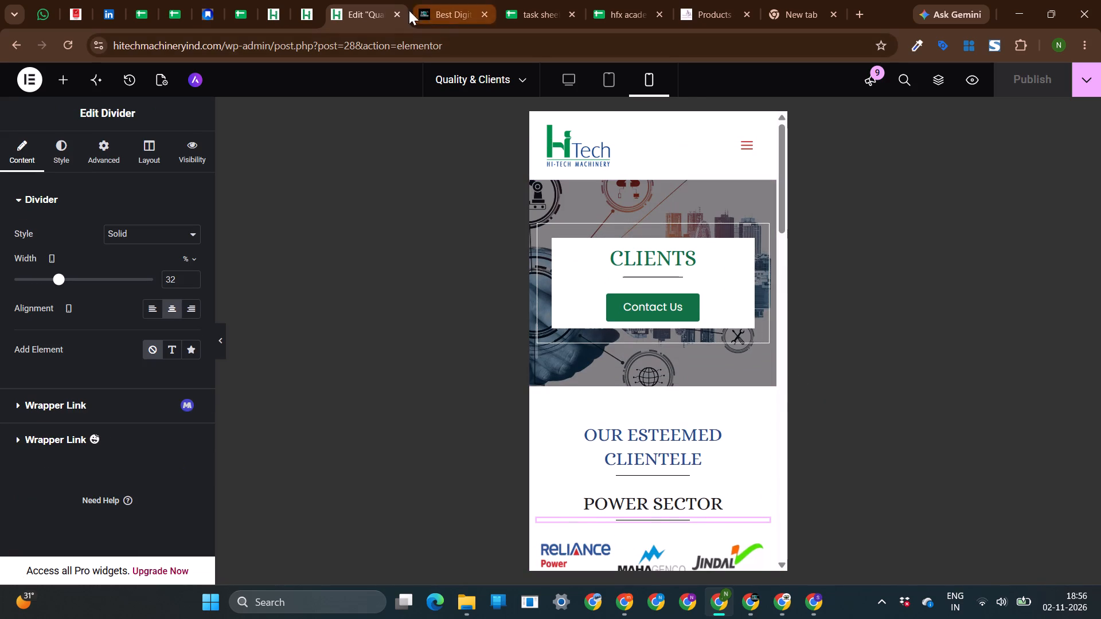
Leave the Clients page editor, look over the live Gallery page, and open the Gallery page for editing with Elementor.
left_click(305, 6)
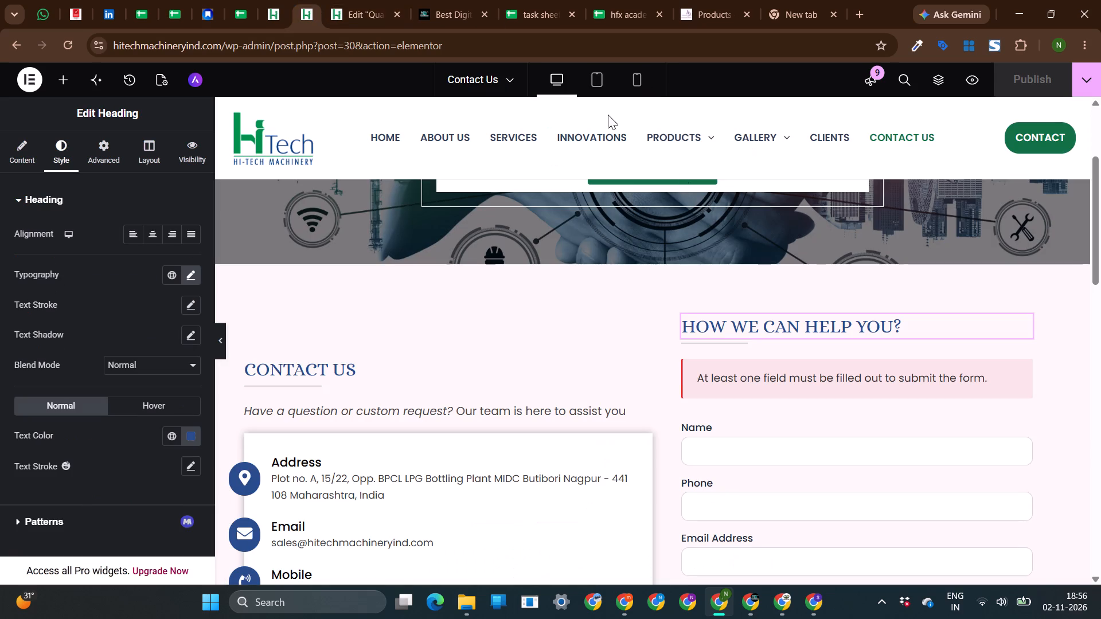
left_click(378, 0)
left_click(17, 45)
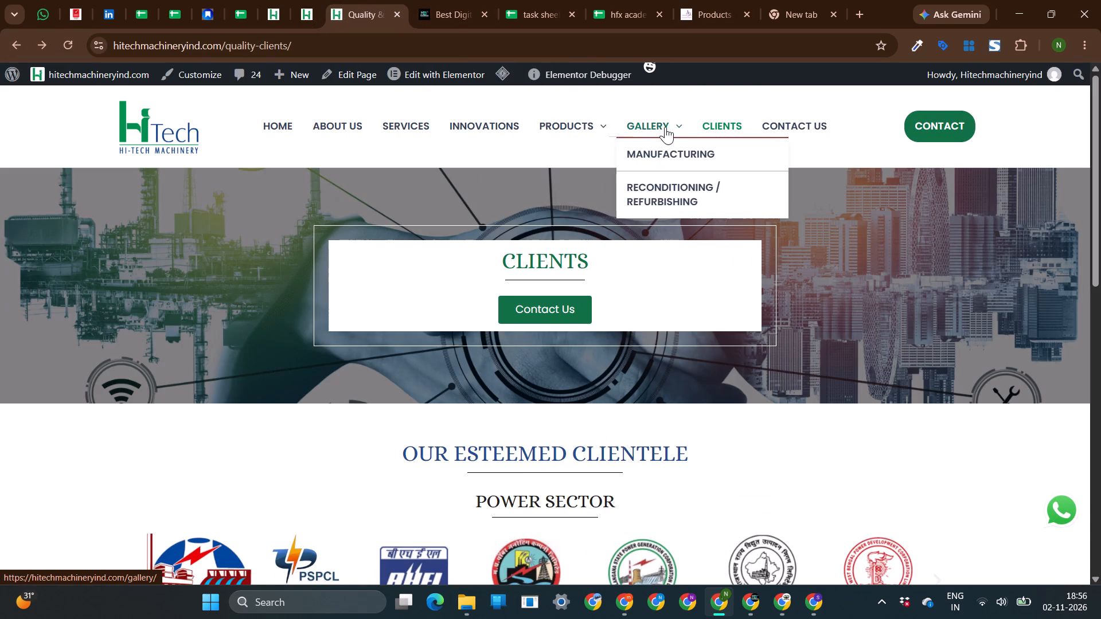
left_click(652, 129)
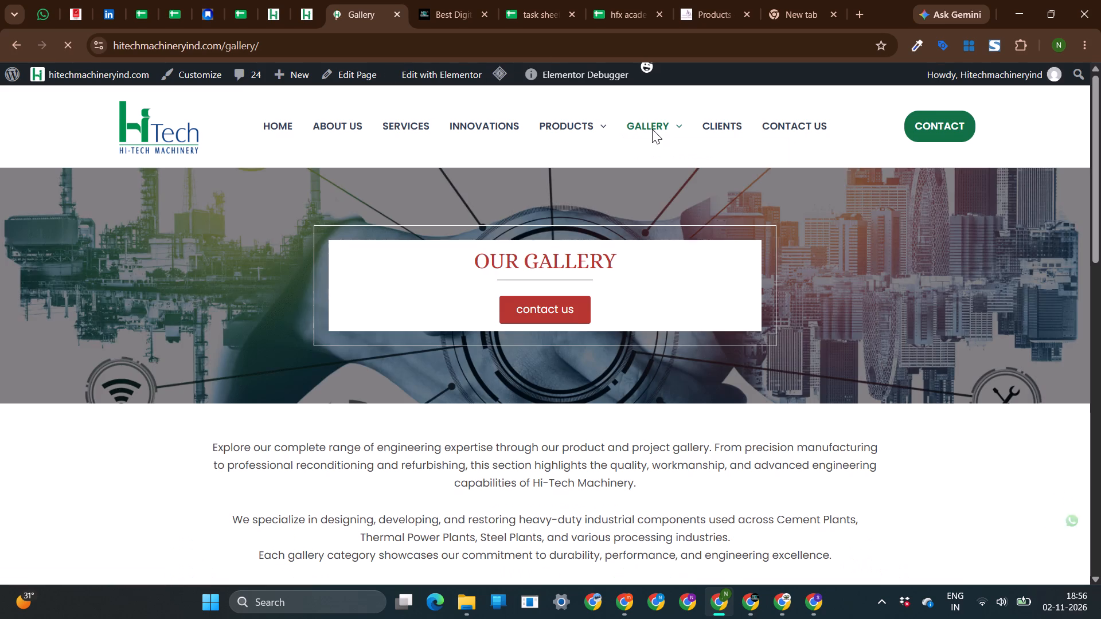
scroll(452, 307, "down", 7)
scroll(451, 295, "up", 2)
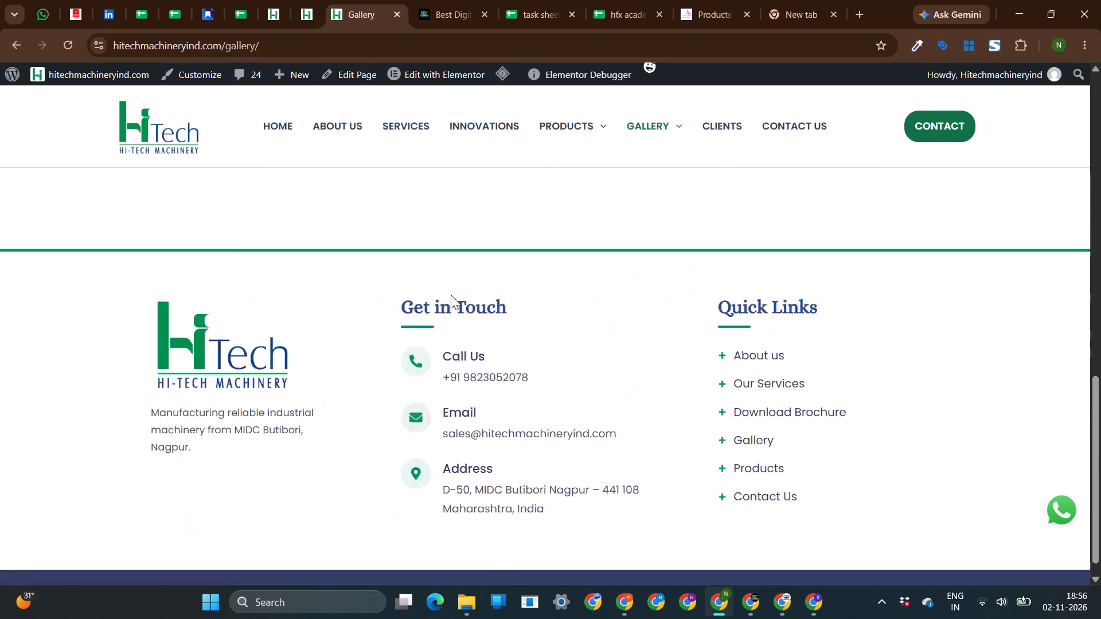
scroll(451, 295, "up", 2)
left_click(435, 72)
Copy the green "Contact Us" banner heading in the Contact Us page editor and return to the Gallery page.
left_click(285, 2)
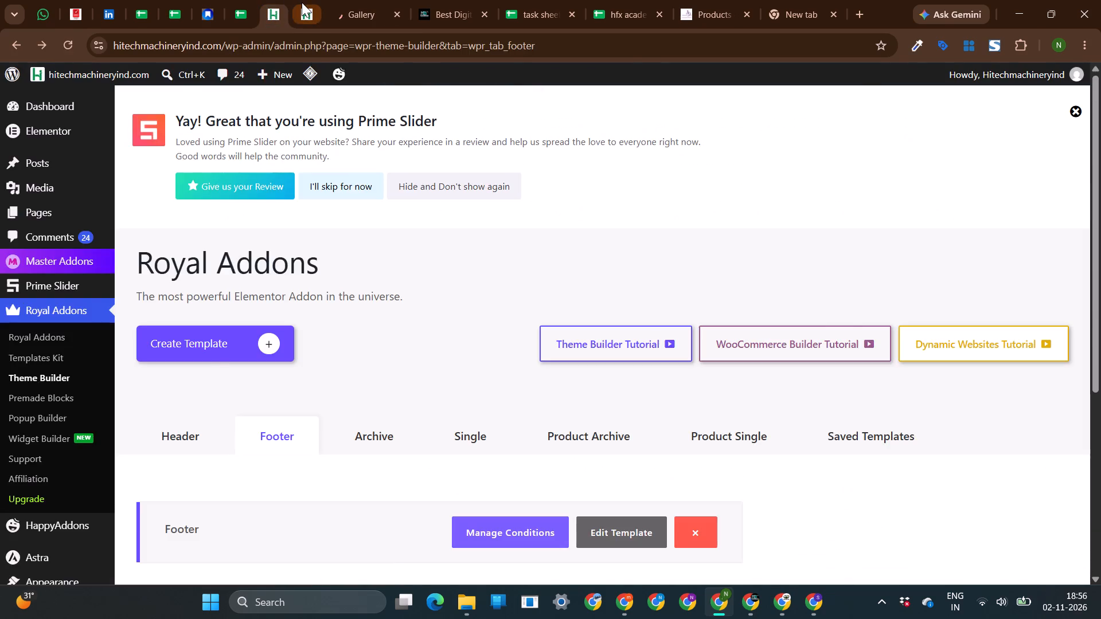
left_click(302, 2)
scroll(615, 271, "up", 4)
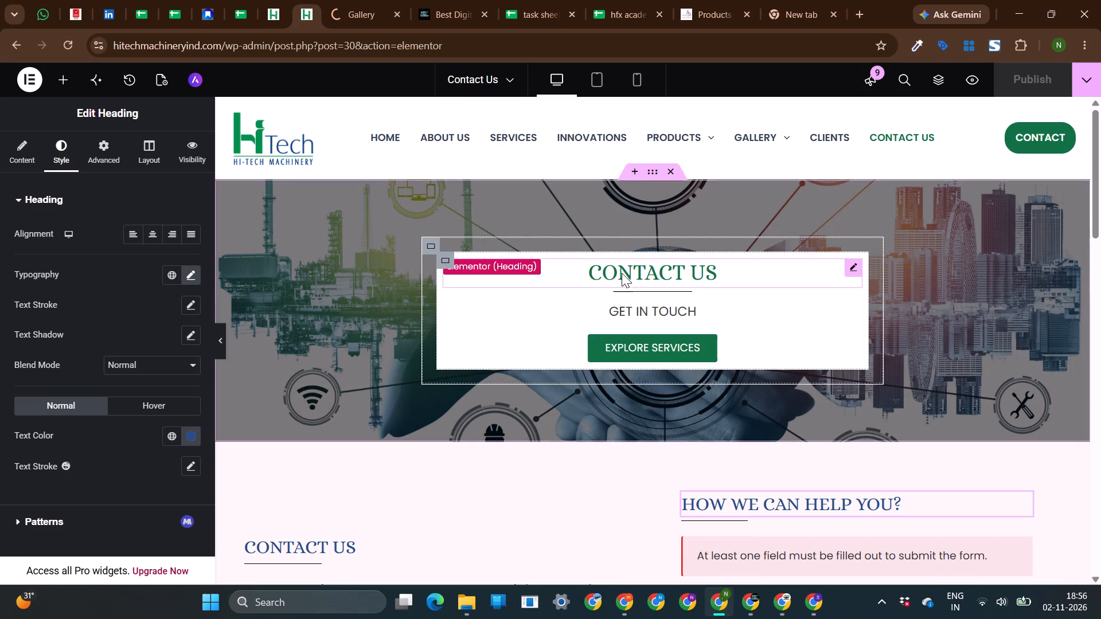
left_click(622, 271)
left_click(364, 3)
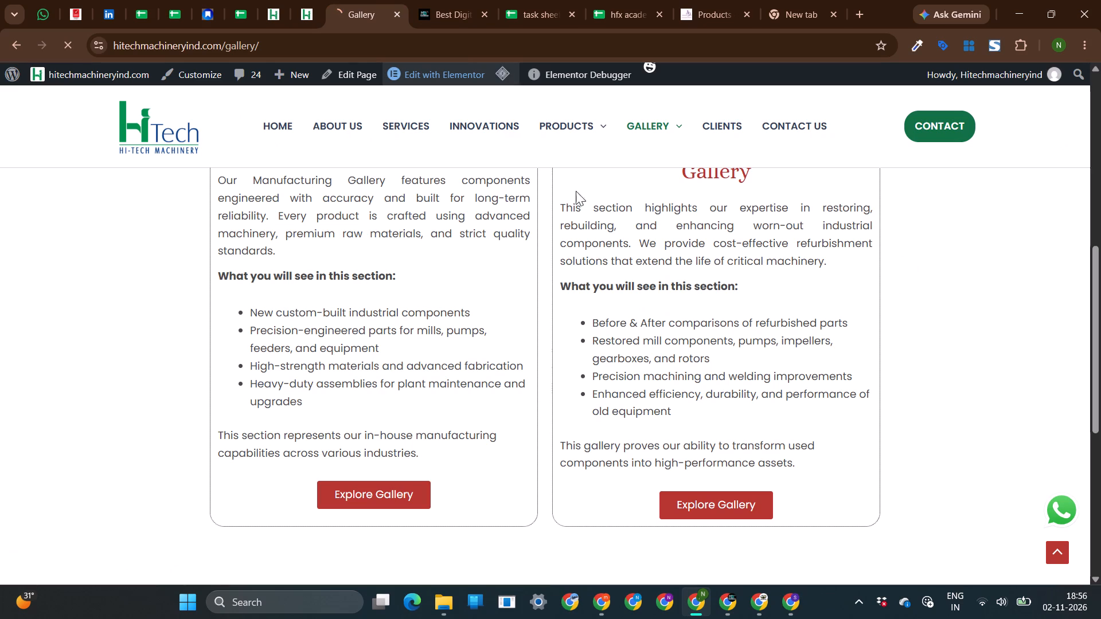
scroll(590, 225, "up", 3)
left_click(307, 21)
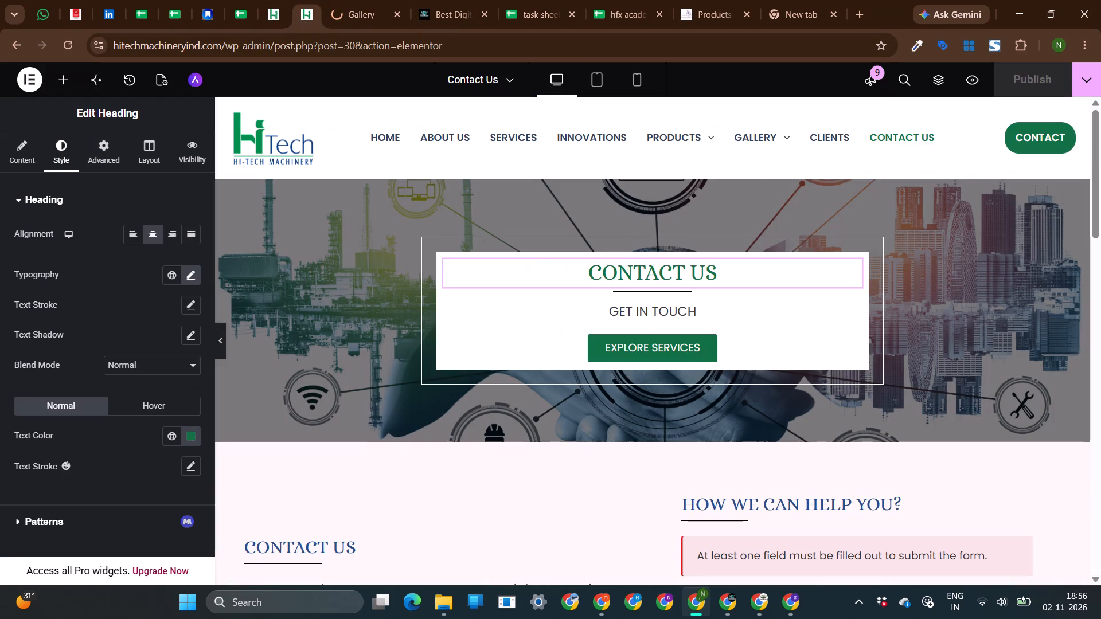
left_click(622, 279)
right_click(622, 279)
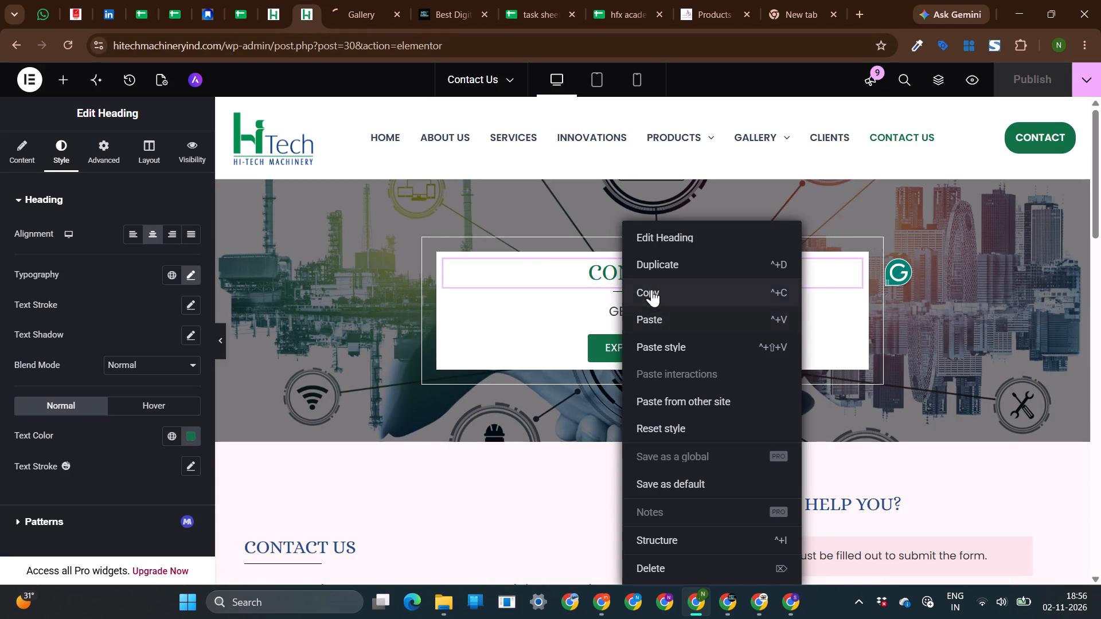
left_click(651, 289)
left_click(337, 0)
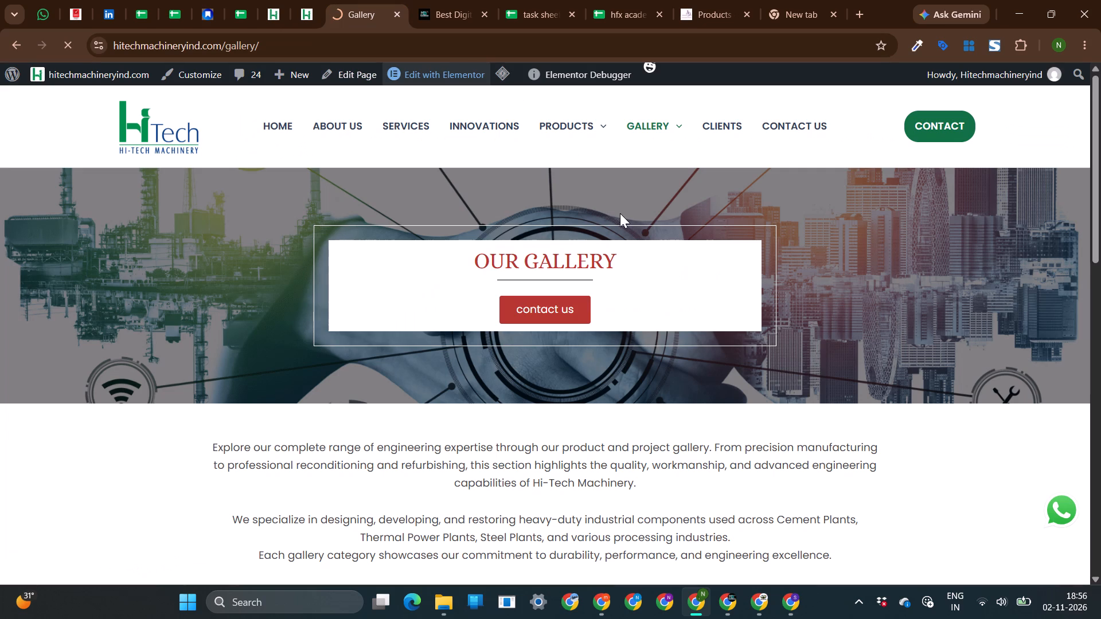
Close the My Digital Savvy website.
left_click(447, 1)
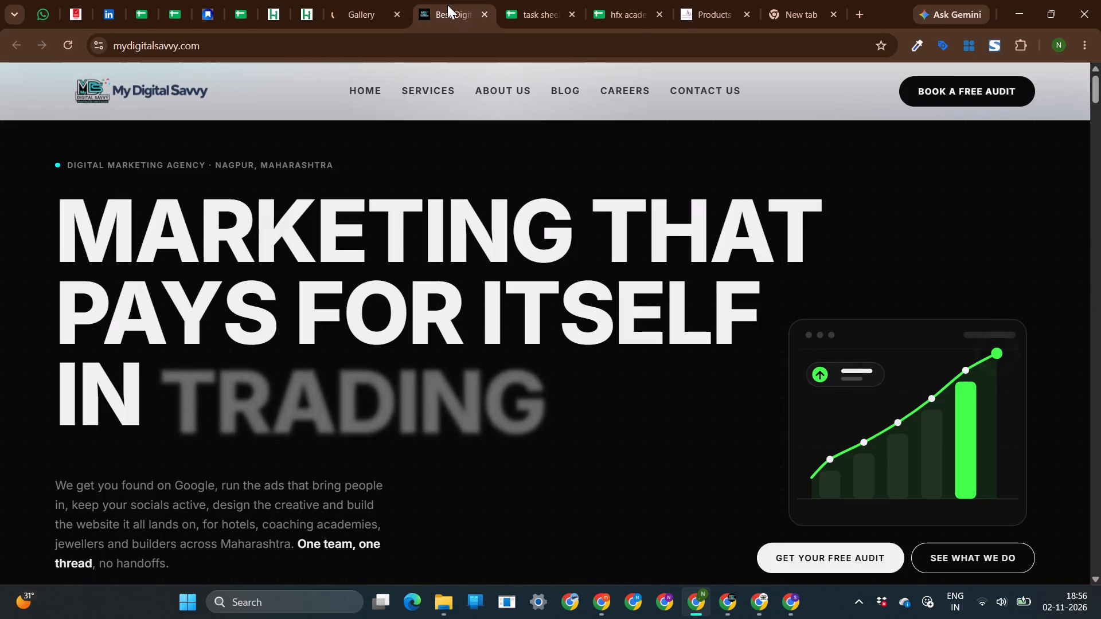
left_click(485, 18)
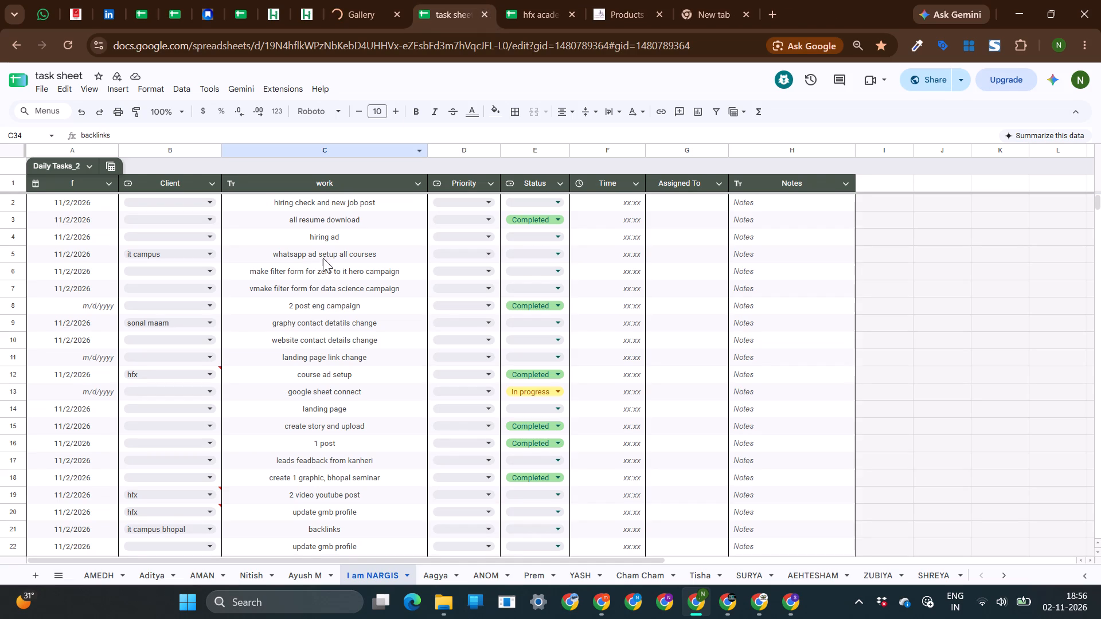
In the task sheet, set the status of hitech's "website header and footer theme change" task to Completed.
scroll(319, 264, "up", 3)
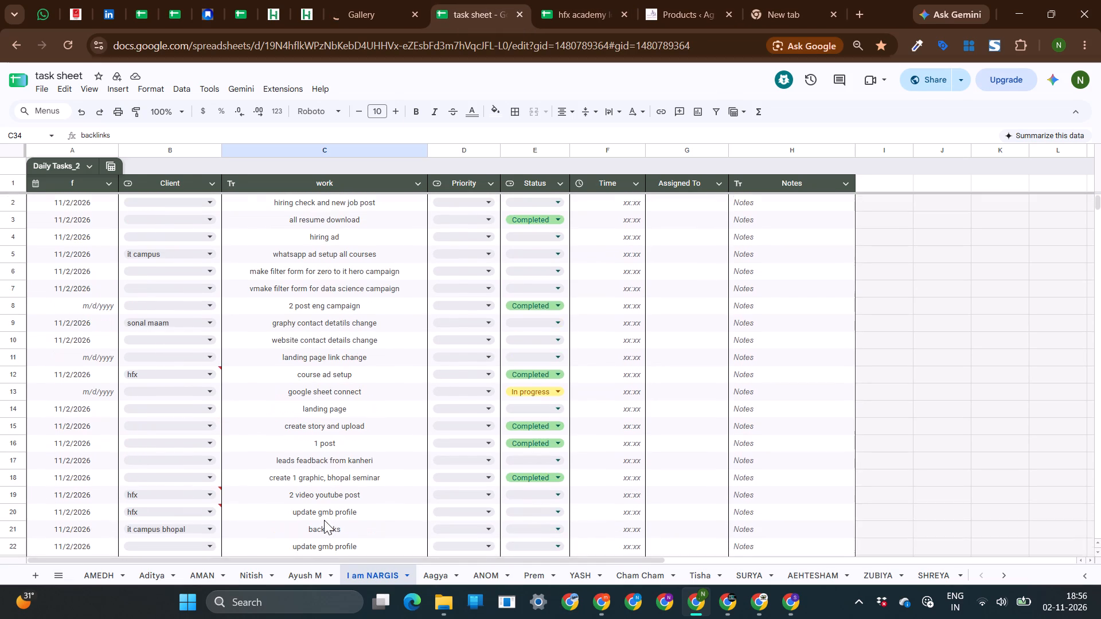
scroll(287, 378, "down", 4)
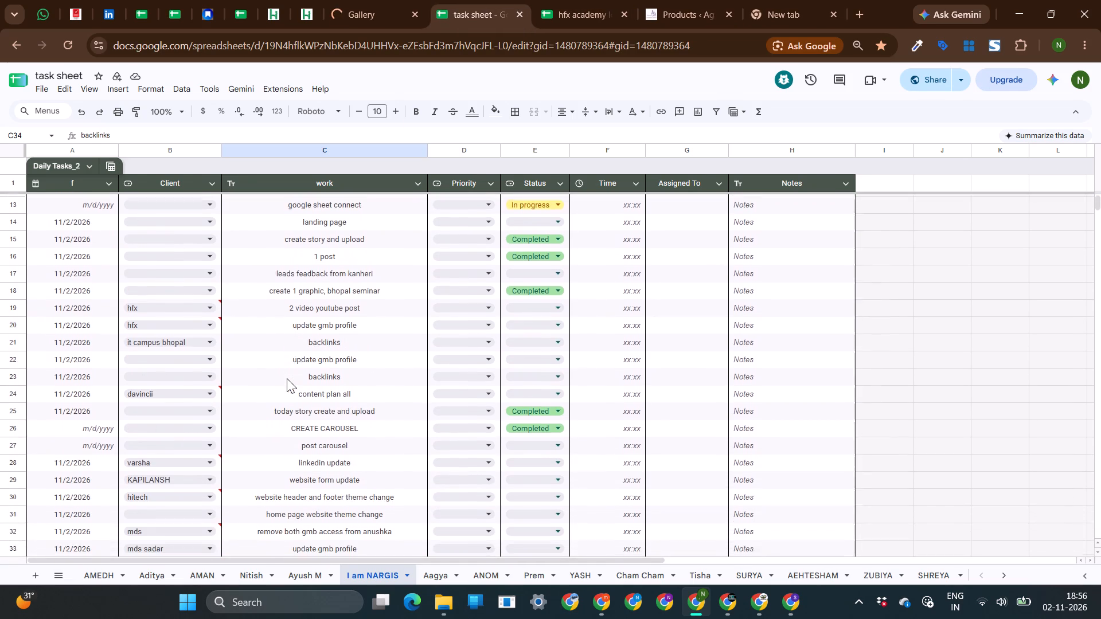
scroll(287, 378, "down", 1)
left_click(296, 436)
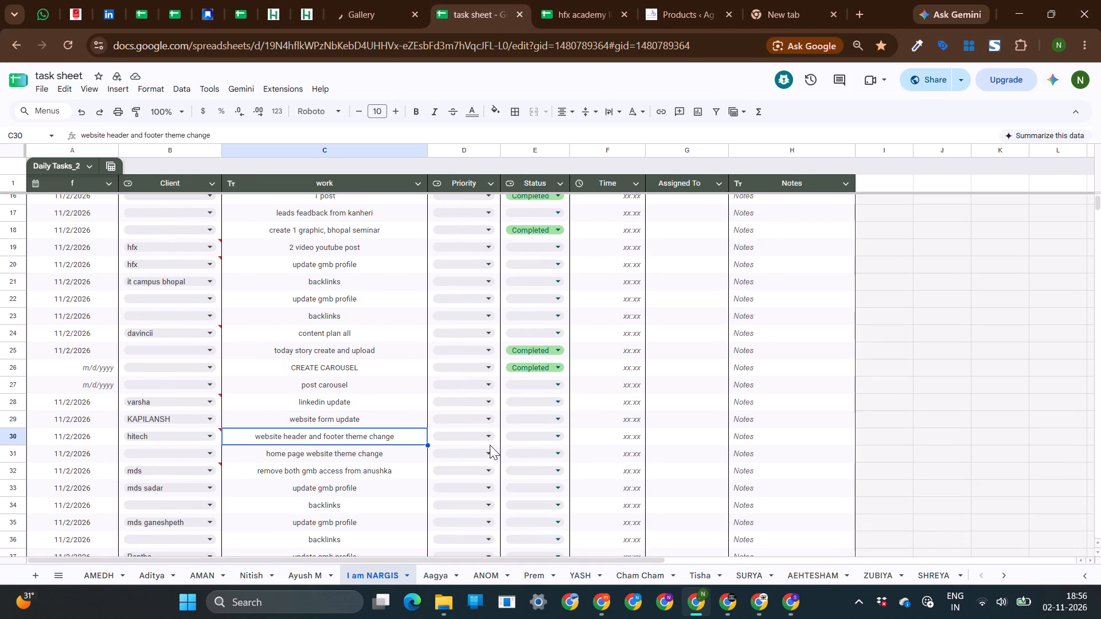
left_click(514, 434)
left_click(533, 510)
Replace the "home page website theme change" task in row 31 with "contact us, clients page theme update".
left_click(348, 446)
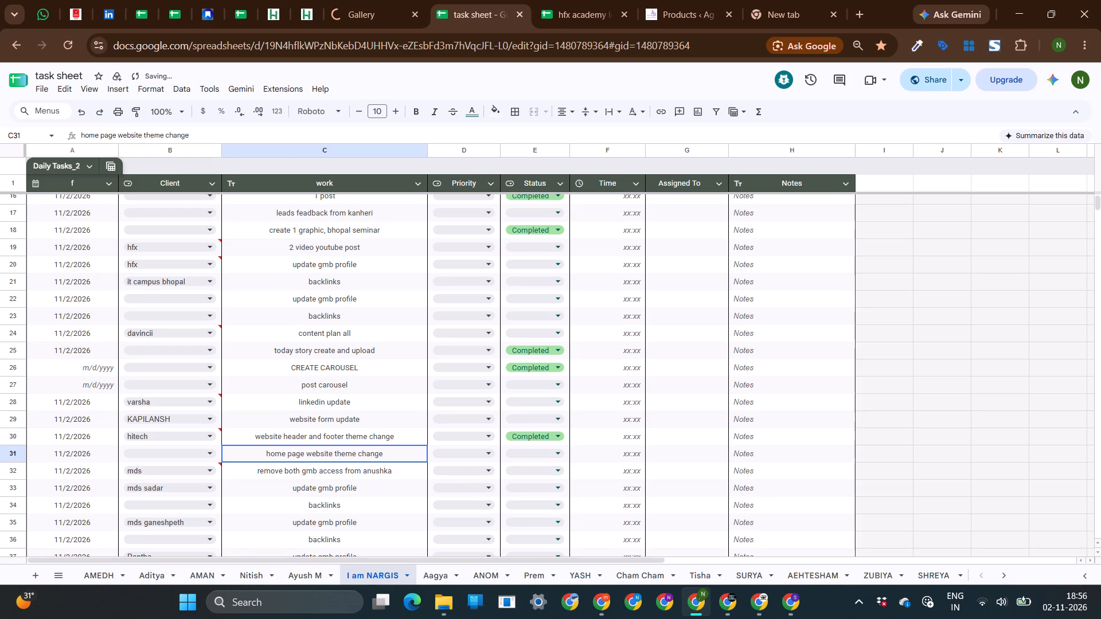
double_click(329, 455)
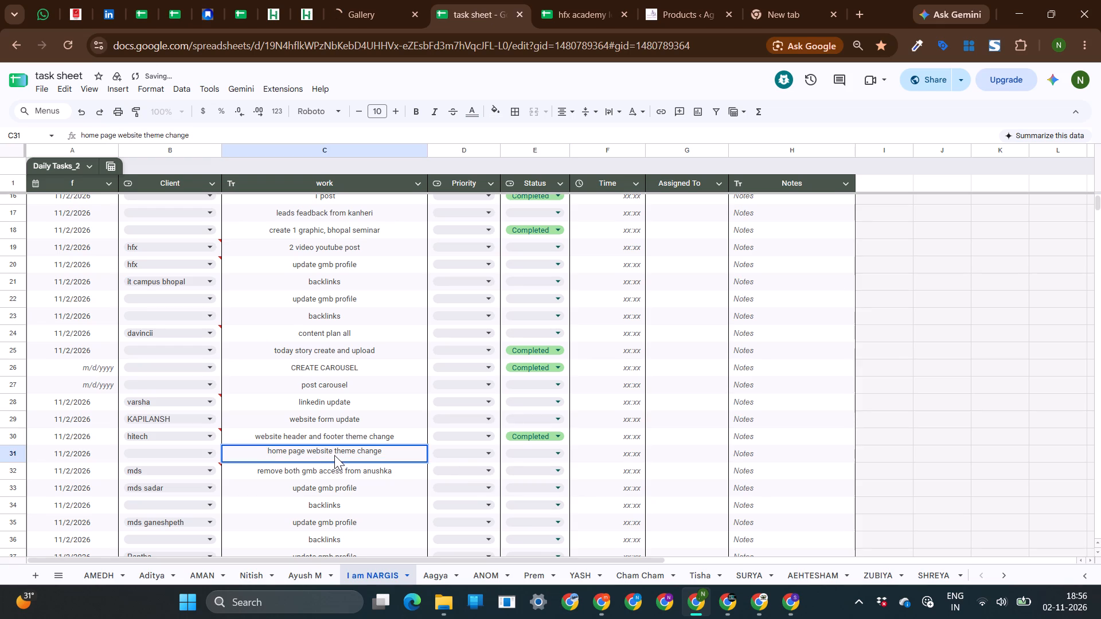
key("ctrl+a")
key("BackSpace")
type("contact us")
type(", client")
key("space")
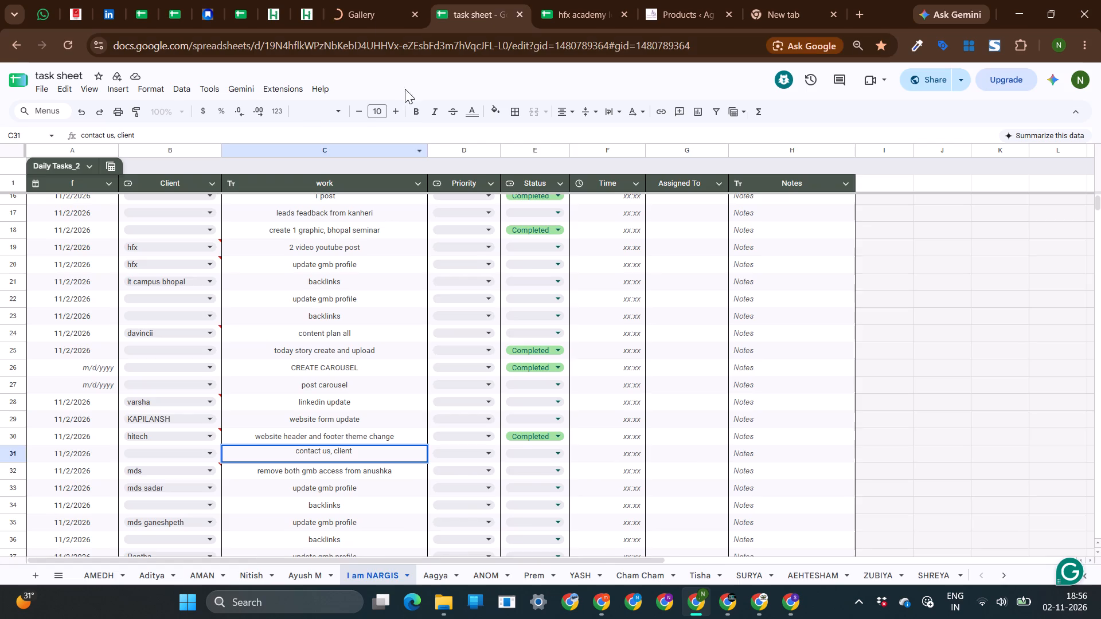
left_click(353, 1)
left_click(317, 2)
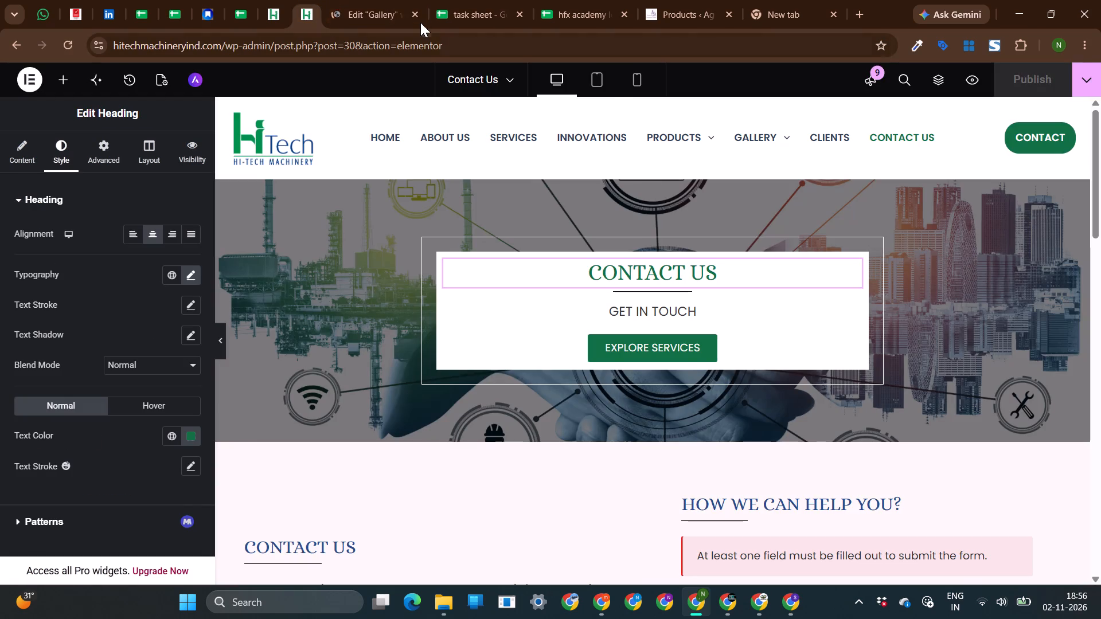
left_click(343, 4)
left_click(475, 1)
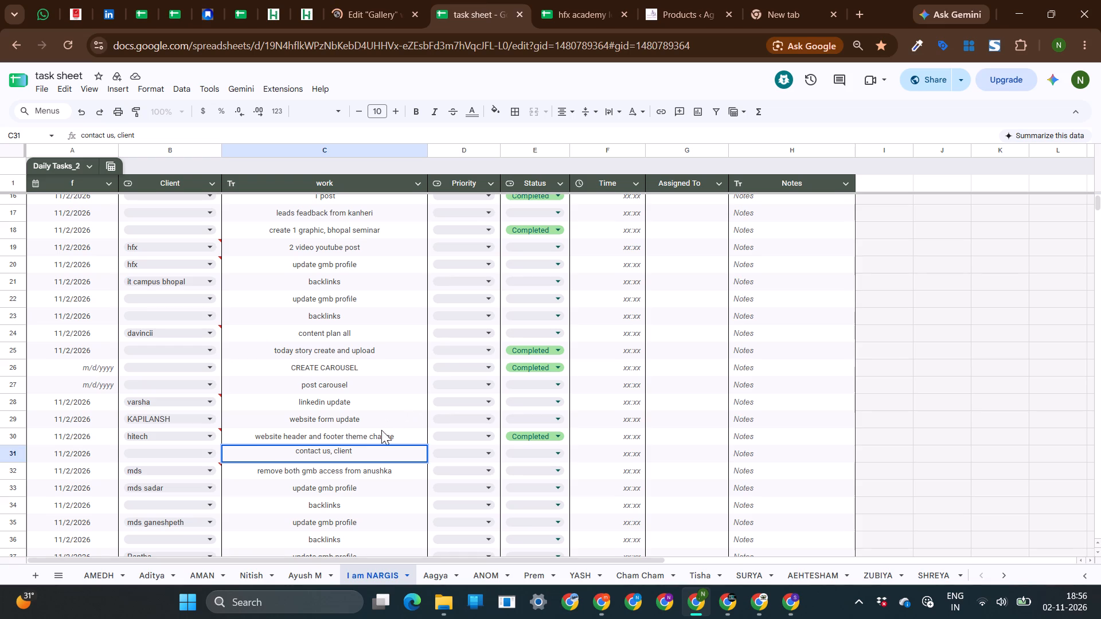
key("BackSpace")
type("s page update")
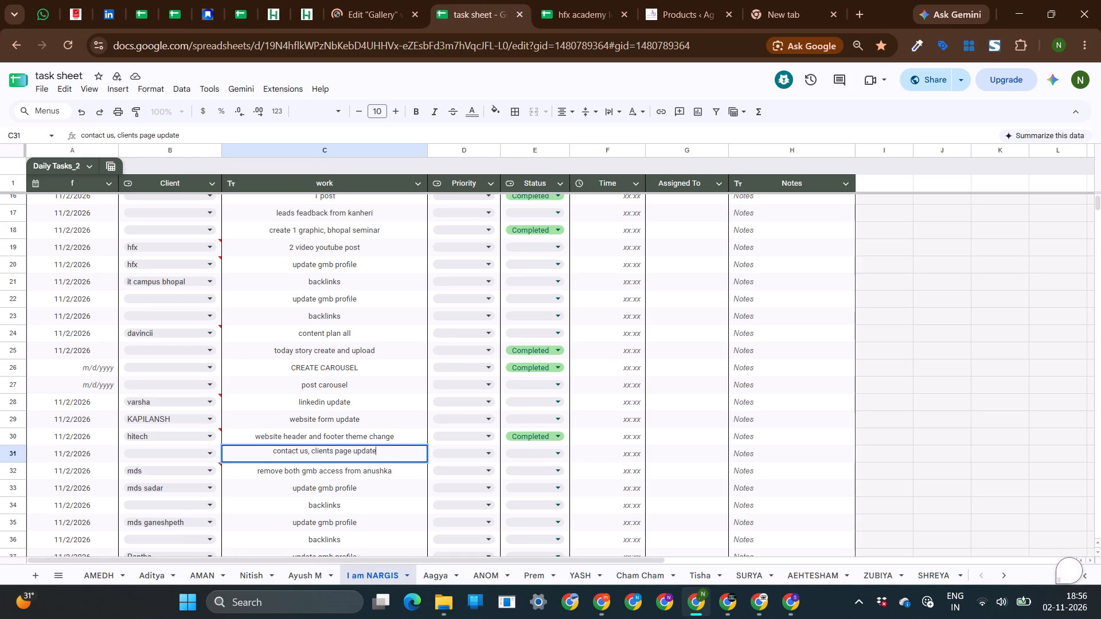
left_click(353, 451)
type("theme")
key("space")
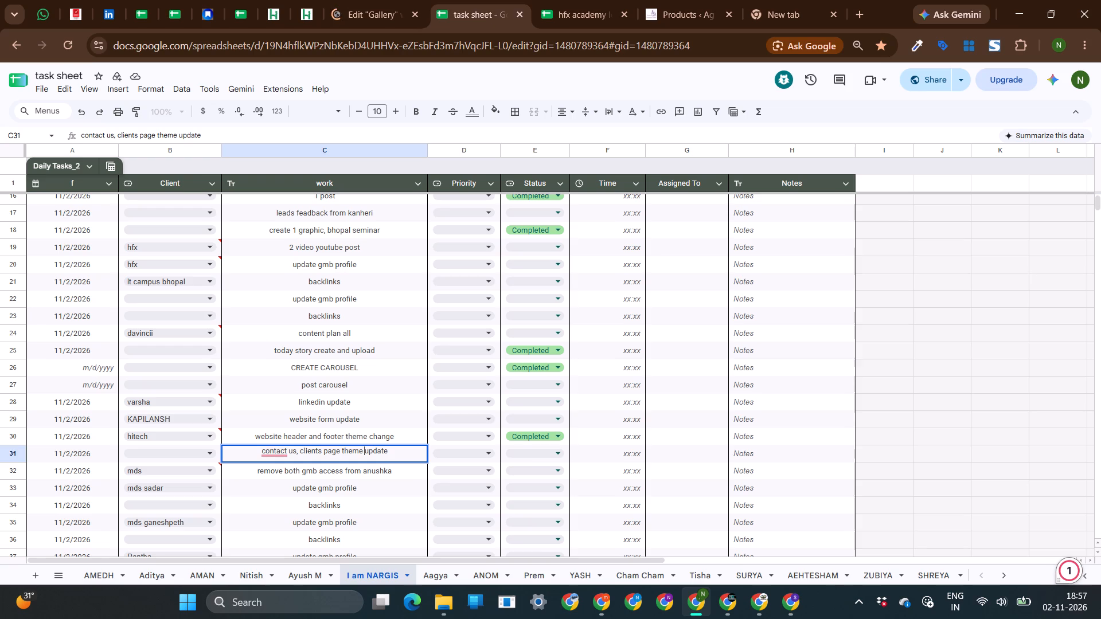
Set the status of the row 31 task to Completed.
left_click(528, 453)
left_click(541, 526)
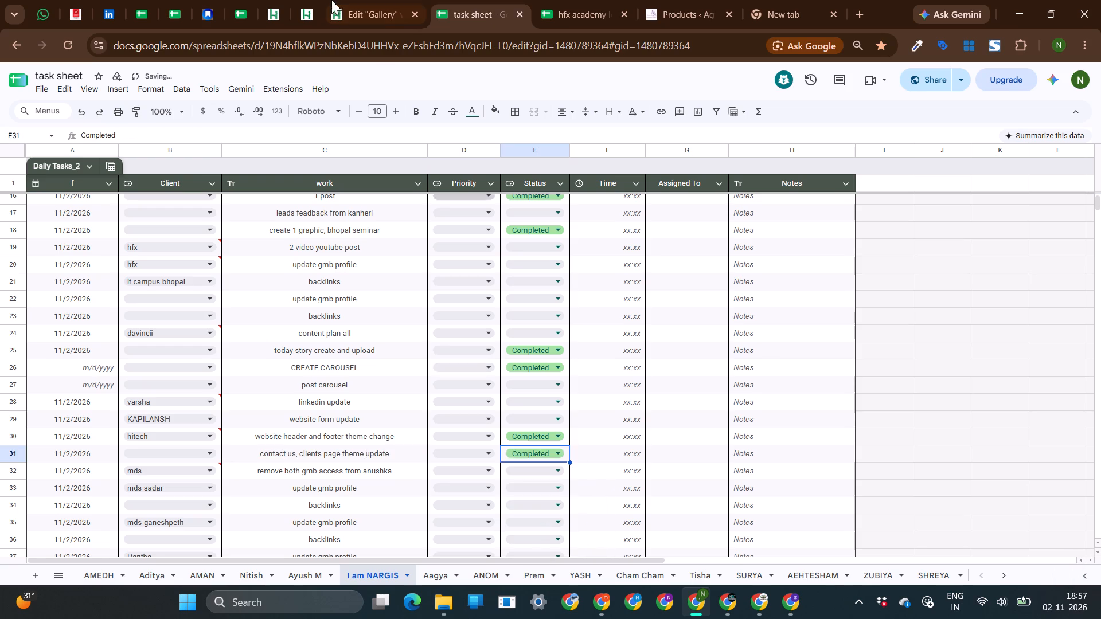
Close the unneeded hfx academy sheet and the Ag Elements Products page, keeping the Gallery editor and task sheet open.
left_click(328, 3)
left_click(572, 3)
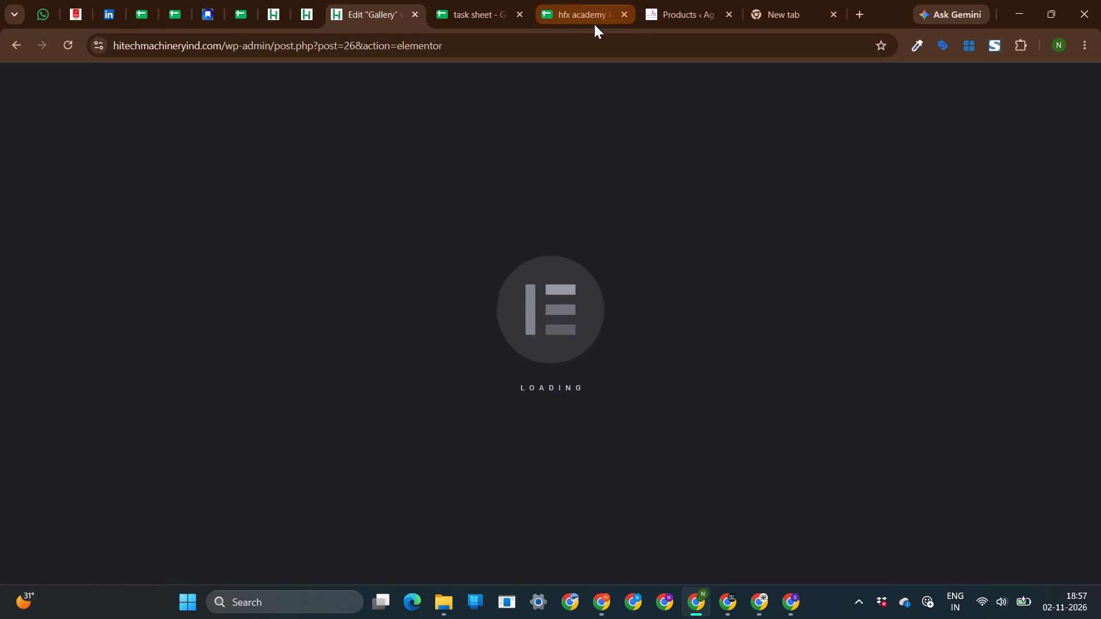
left_click(622, 14)
left_click(624, 13)
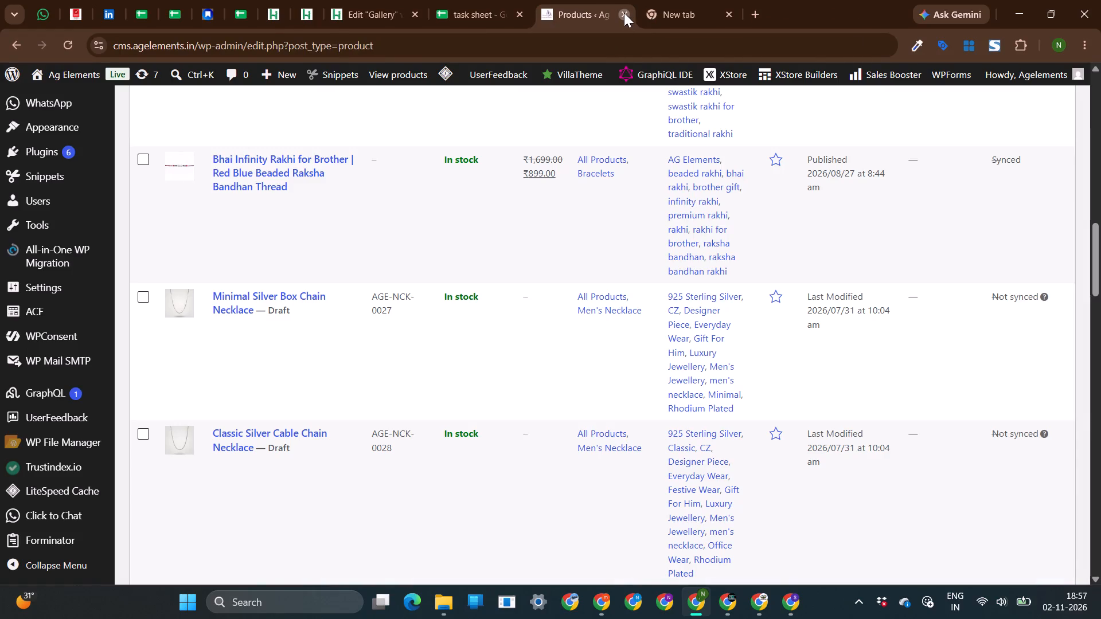
left_click(624, 23)
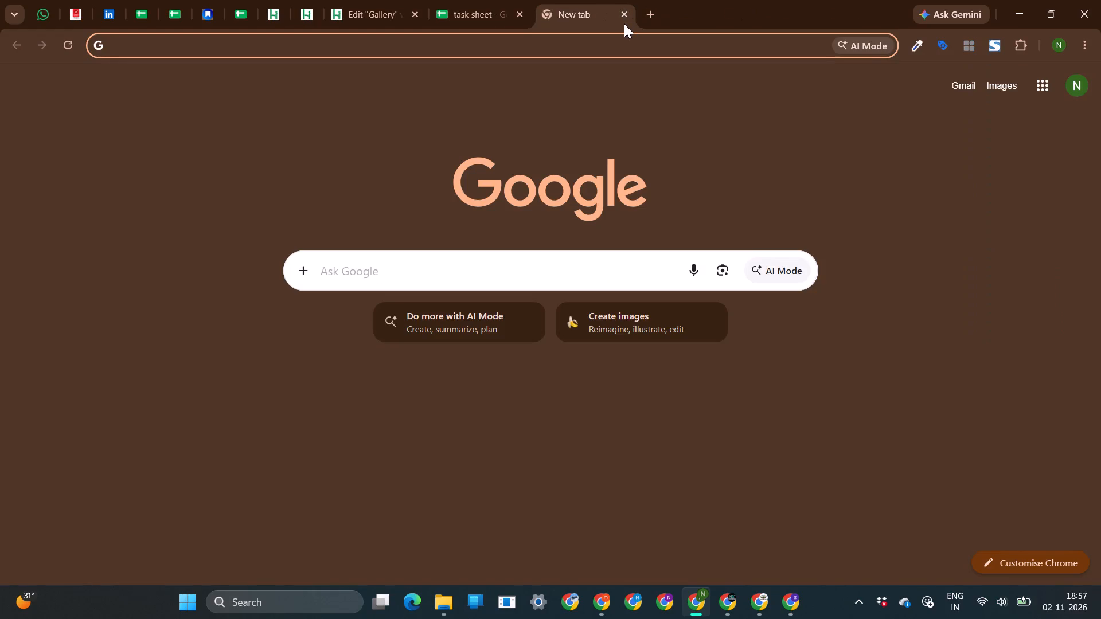
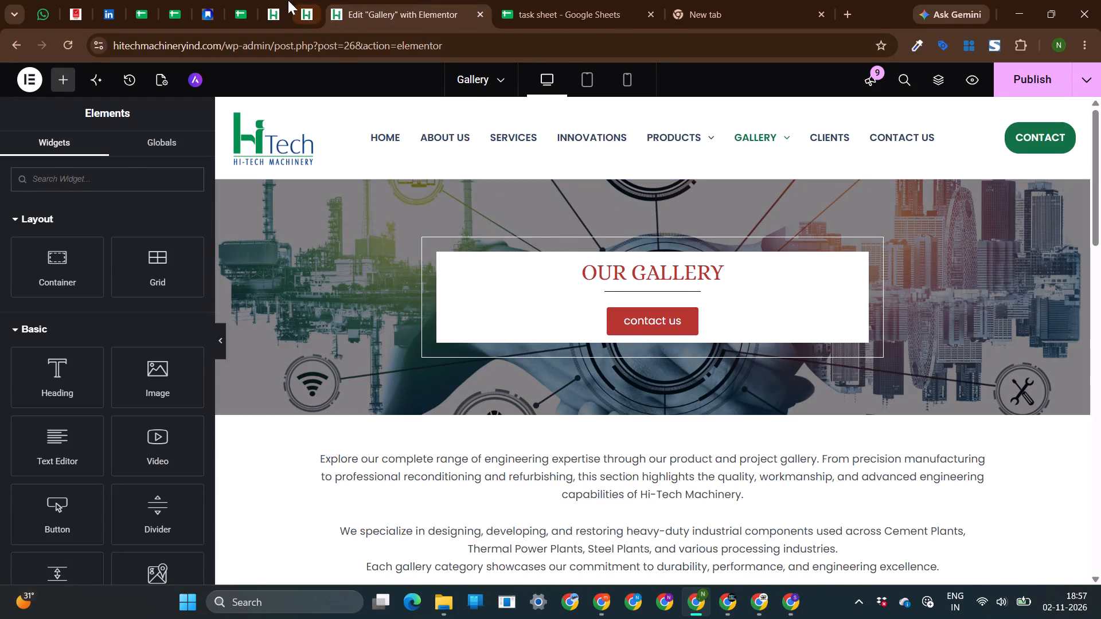
Apply the style of the Contact Us page's green banner heading to the "Our Gallery" banner heading on the Gallery page.
left_click(293, 6)
left_click(612, 268)
right_click(612, 268)
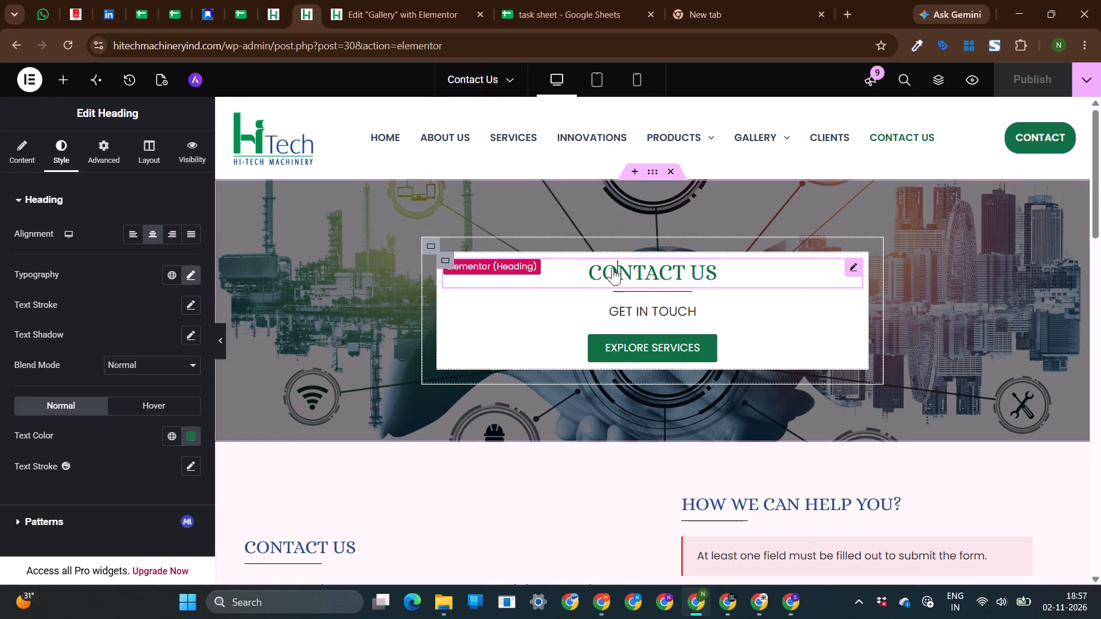
left_click(659, 293)
left_click(345, 1)
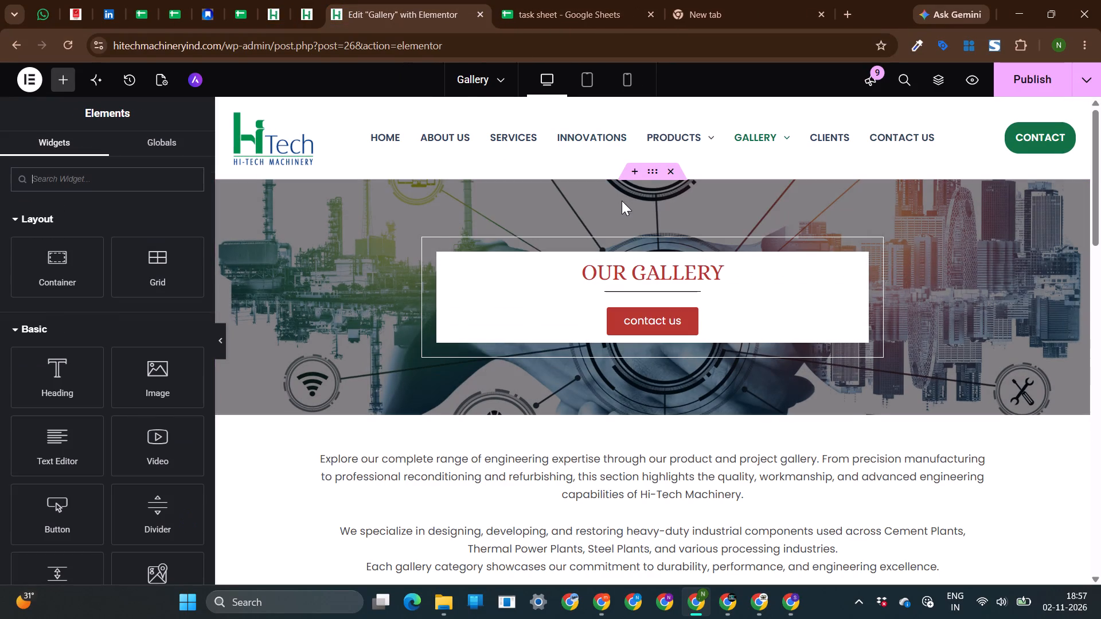
left_click(639, 276)
right_click(639, 276)
left_click(700, 354)
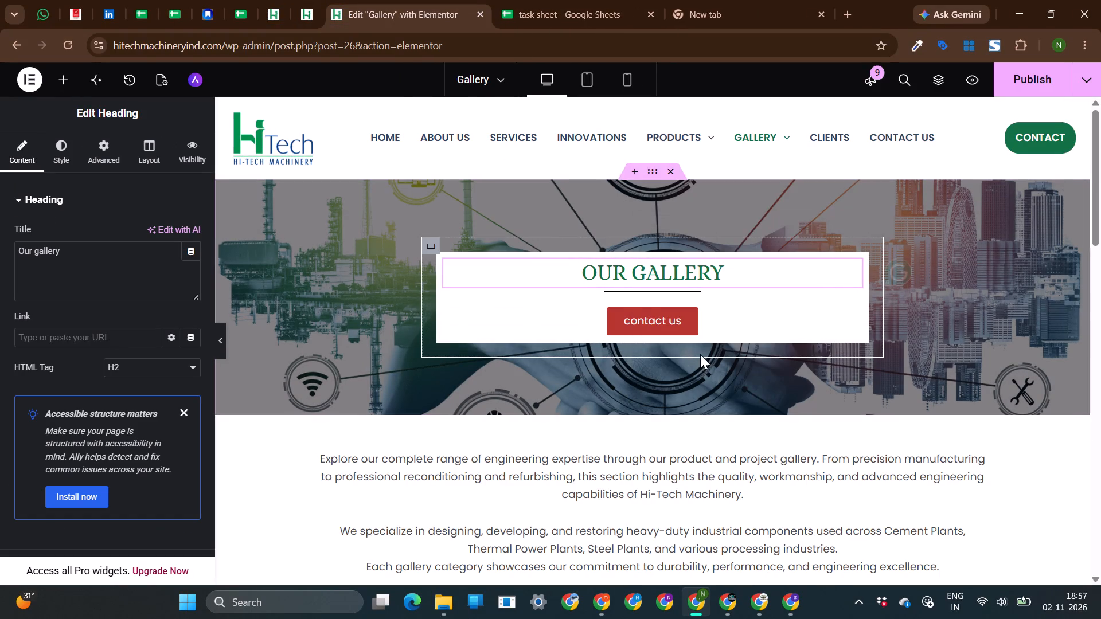
Apply the style of the Contact Us page's Explore Services button to the "contact us" button in the Gallery banner.
left_click(303, 2)
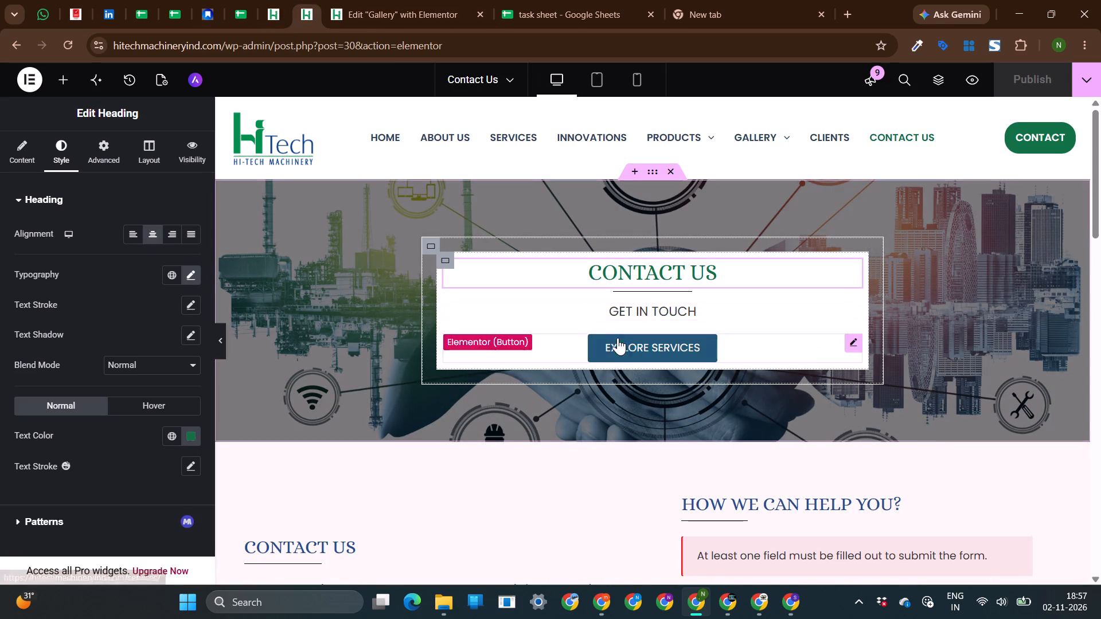
left_click(576, 345)
right_click(576, 345)
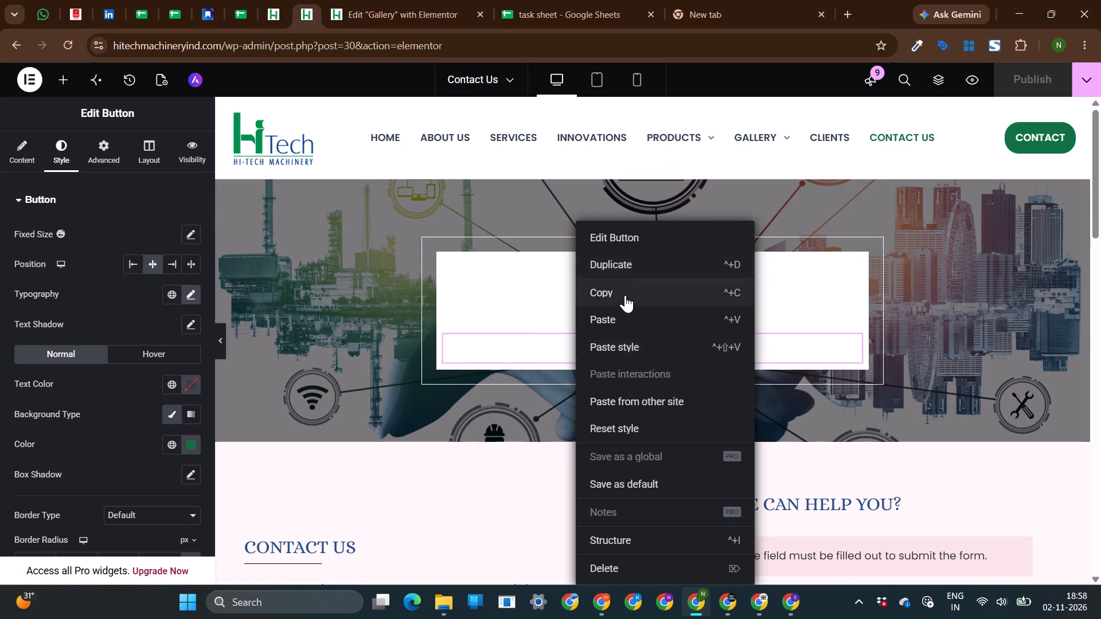
left_click(625, 295)
left_click(386, 35)
left_click(378, 6)
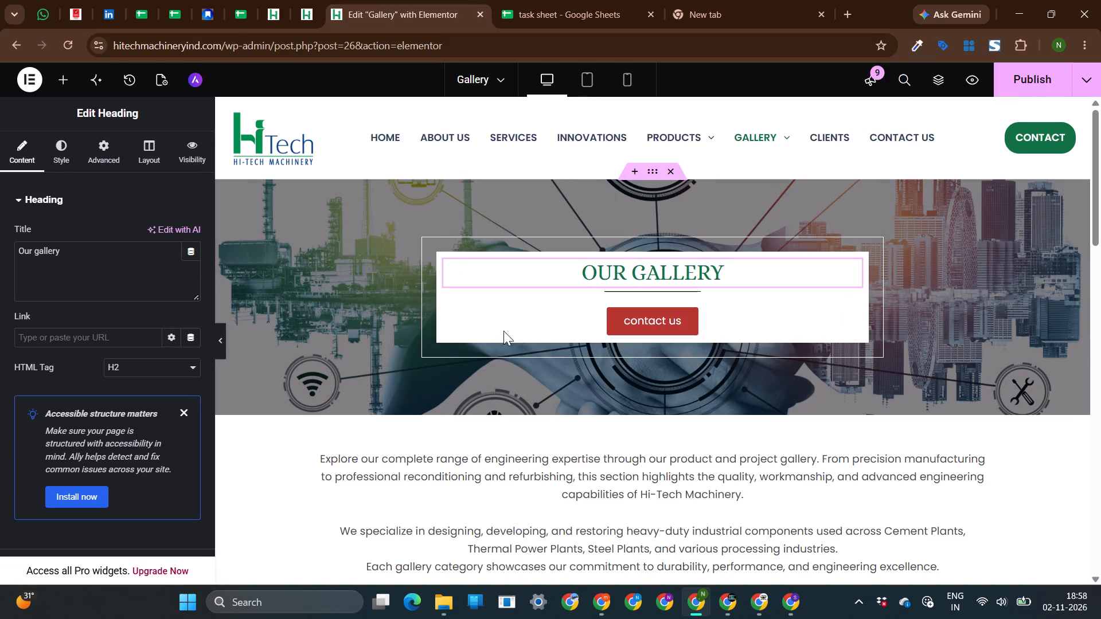
left_click(598, 314)
right_click(598, 314)
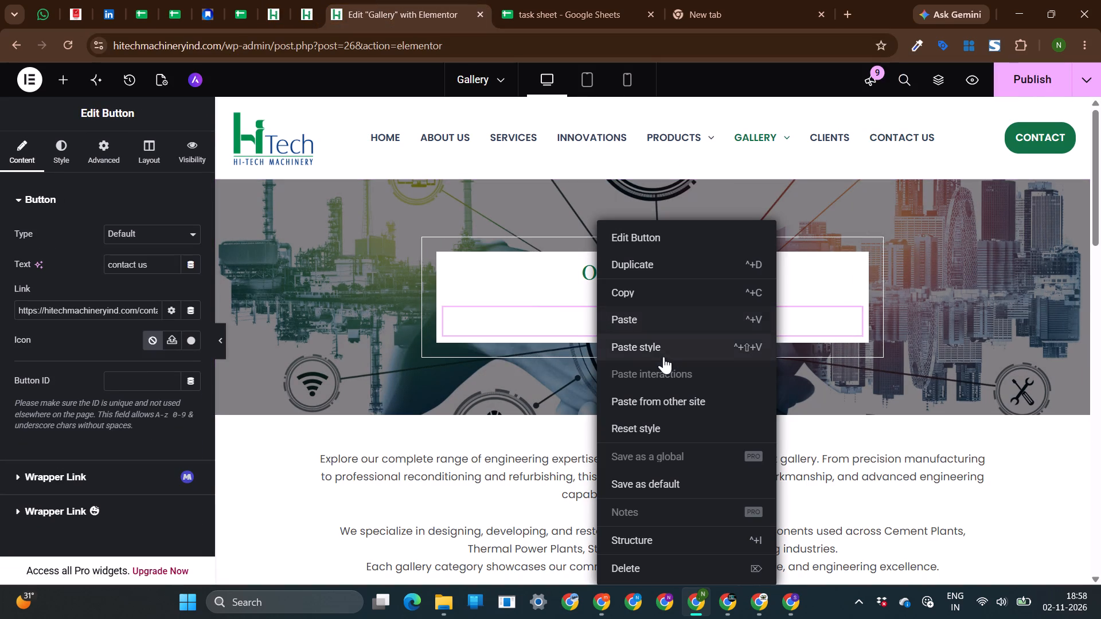
left_click(654, 345)
Apply the Contact Us page's blue section heading style to the Manufacturing Gallery and Reconditioning / Refurbishing Gallery headings.
scroll(654, 345, "down", 5)
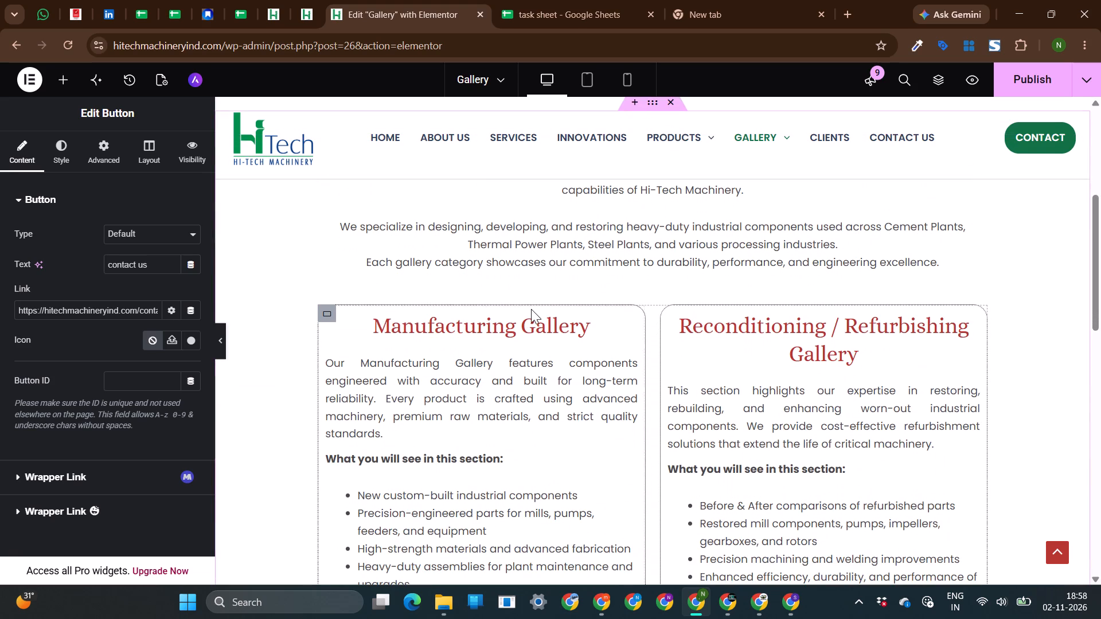
left_click(531, 309)
left_click(524, 331)
left_click(302, 8)
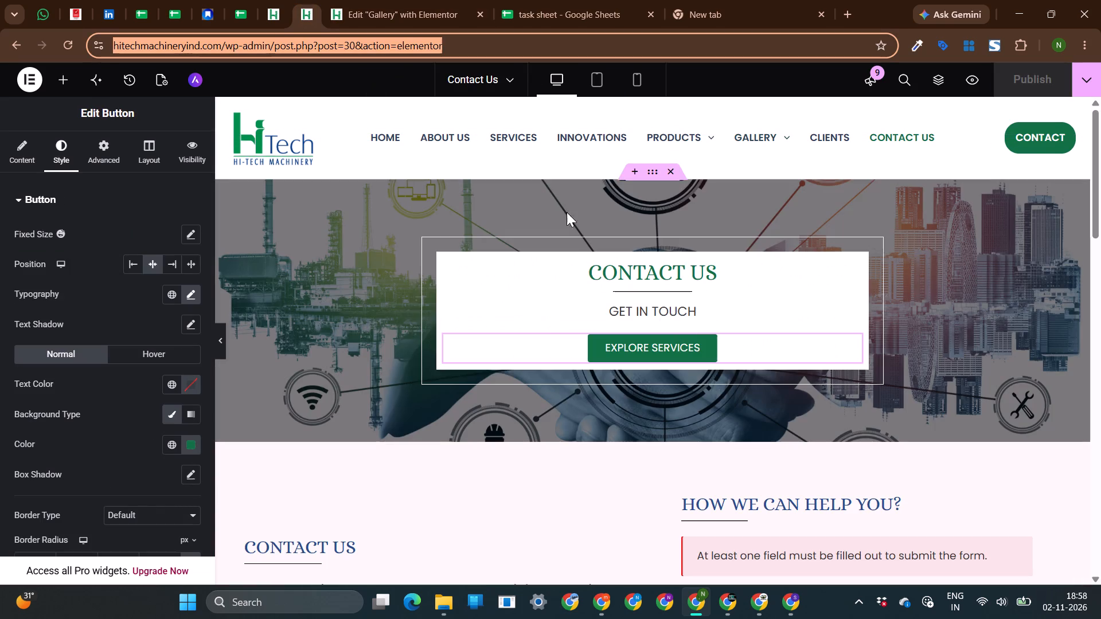
scroll(545, 332, "down", 2)
left_click(318, 383)
right_click(318, 383)
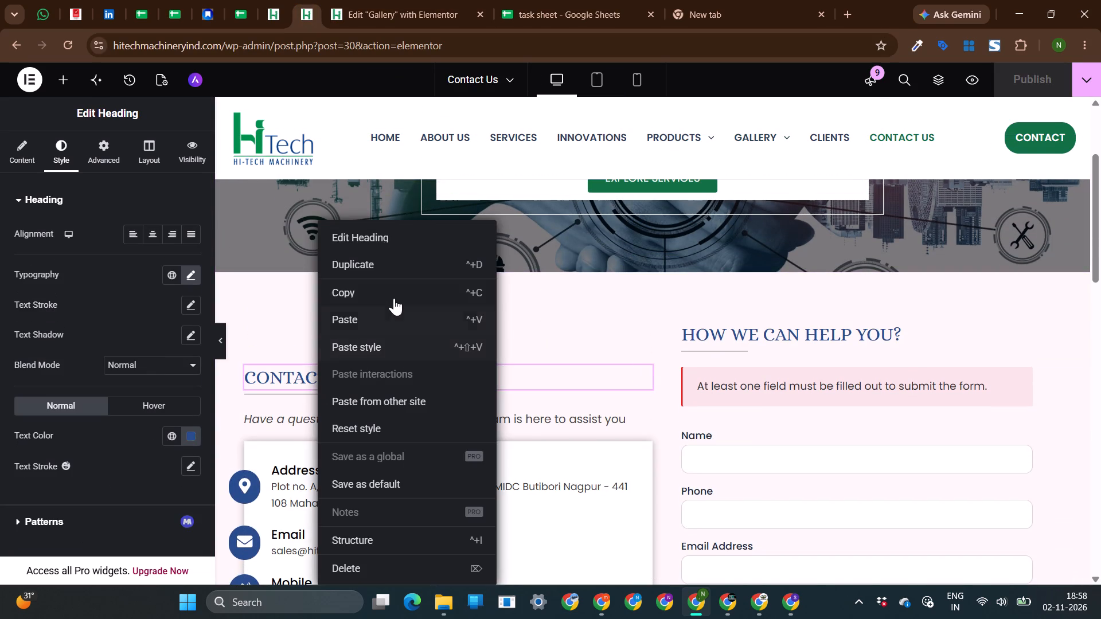
left_click(389, 293)
left_click(335, 0)
left_click(439, 320)
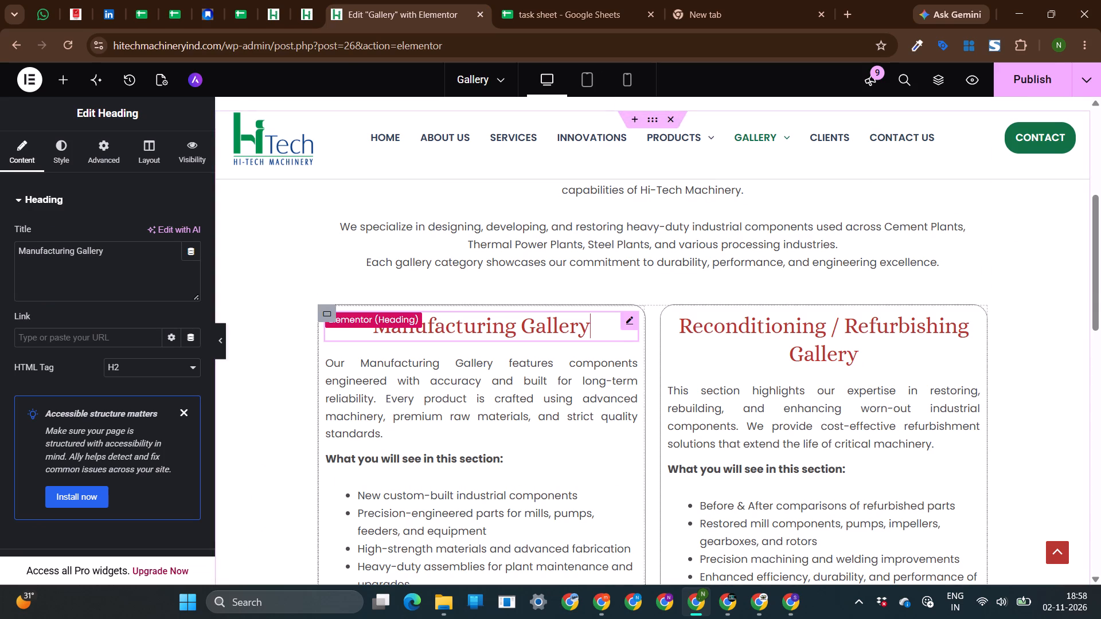
right_click(439, 320)
left_click(505, 348)
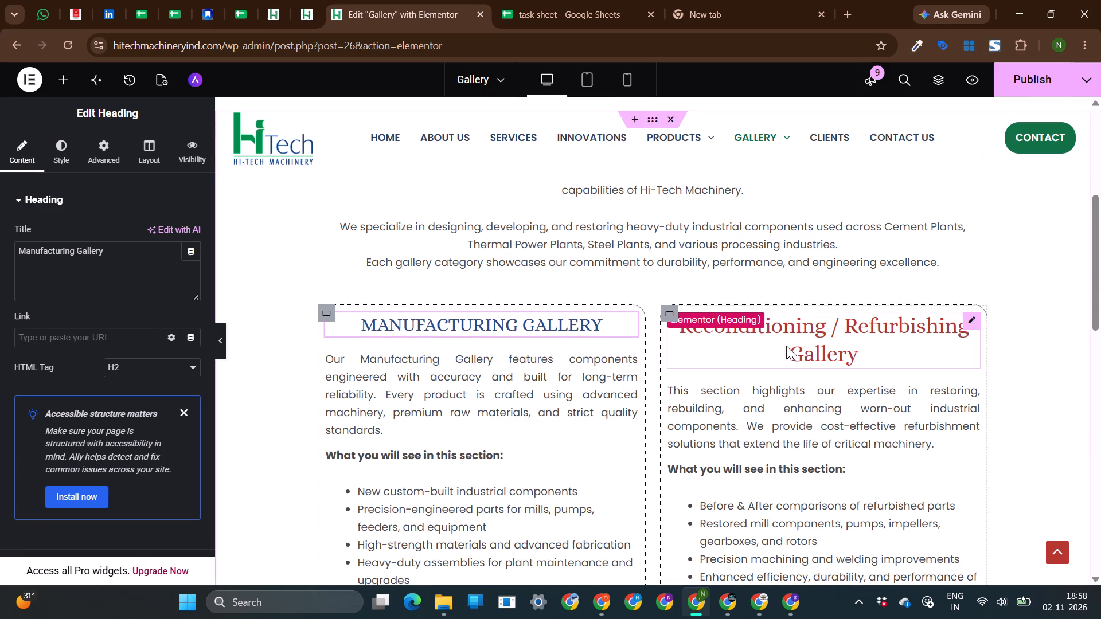
left_click(774, 329)
right_click(774, 329)
left_click(818, 348)
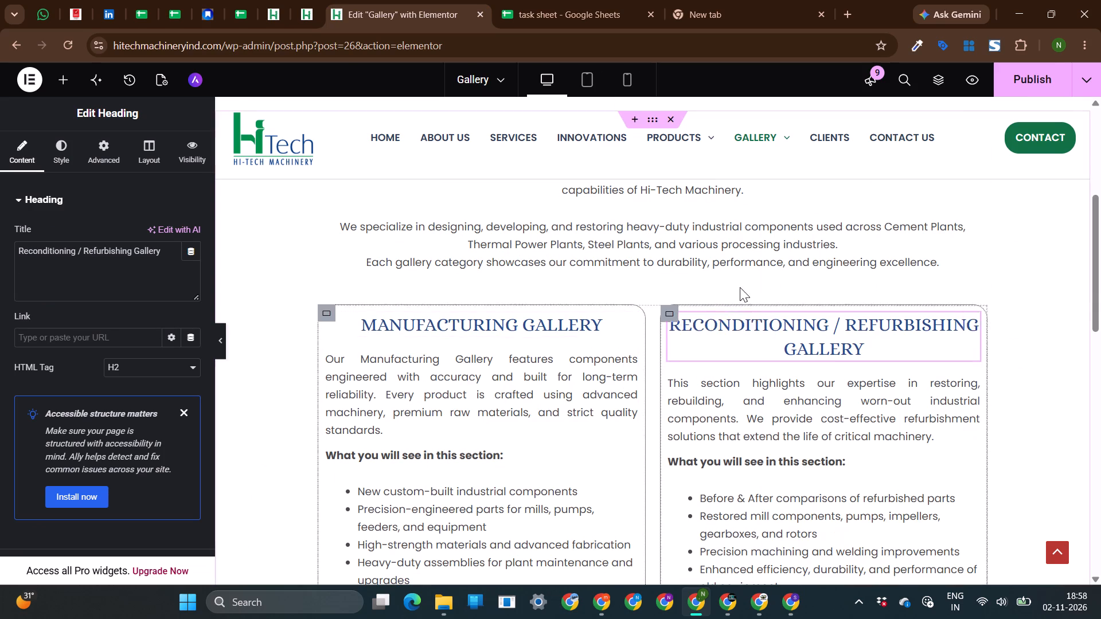
Apply the Gallery banner's green "contact us" button style to both Explore Gallery buttons in the gallery cards.
scroll(661, 403, "down", 3)
scroll(661, 403, "up", 1)
left_click(542, 338)
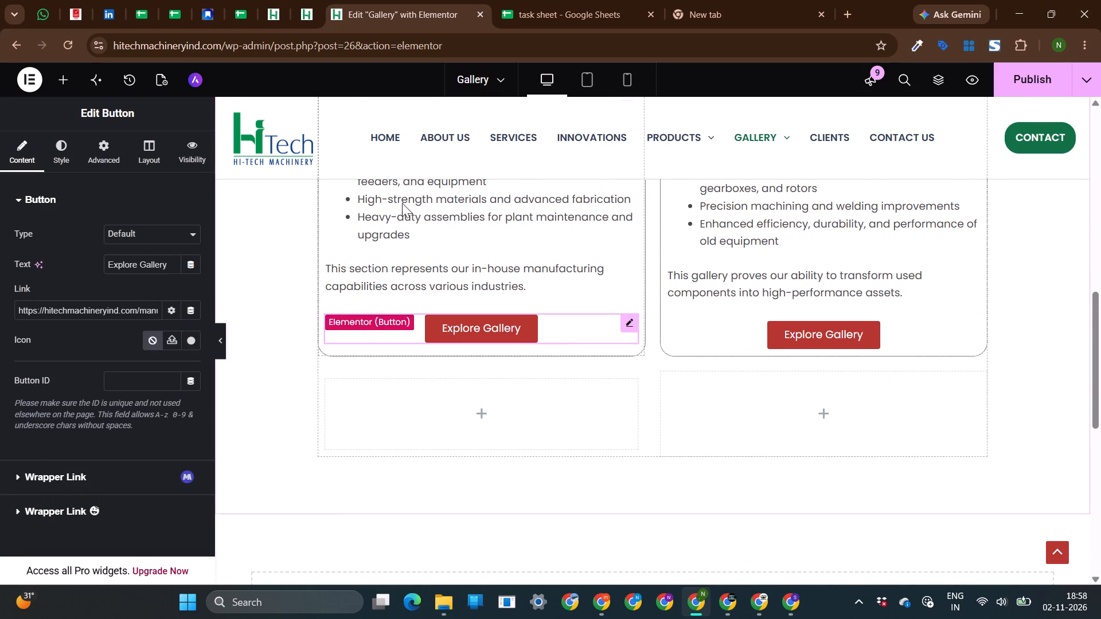
scroll(576, 387, "up", 5)
left_click(648, 335)
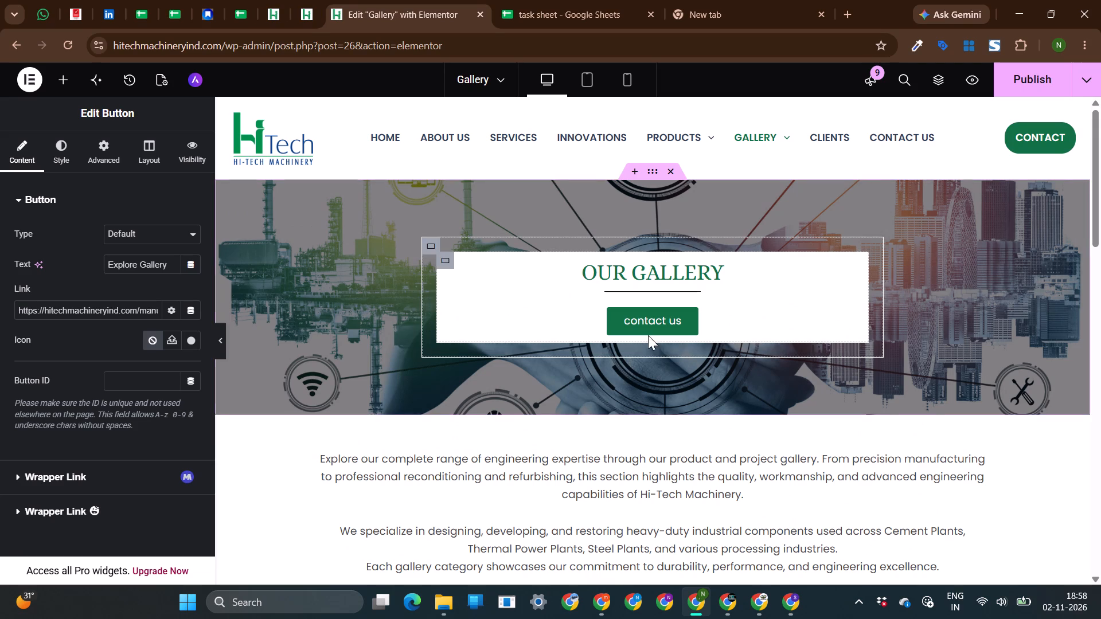
left_click(683, 324)
right_click(683, 324)
left_click(733, 299)
scroll(733, 299, "down", 4)
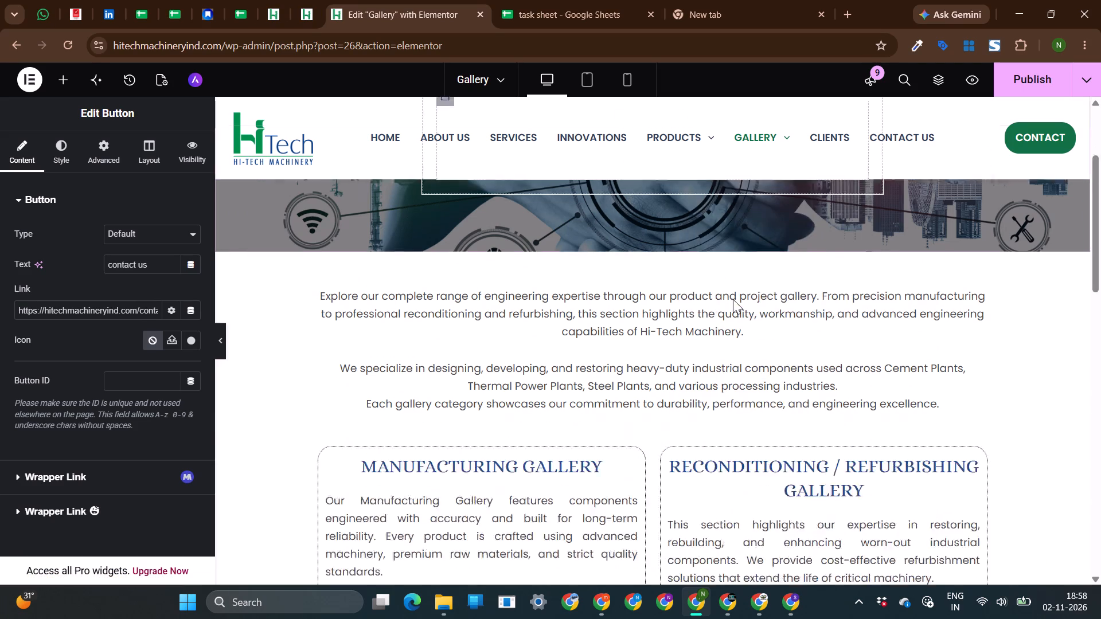
left_click(533, 398)
right_click(533, 398)
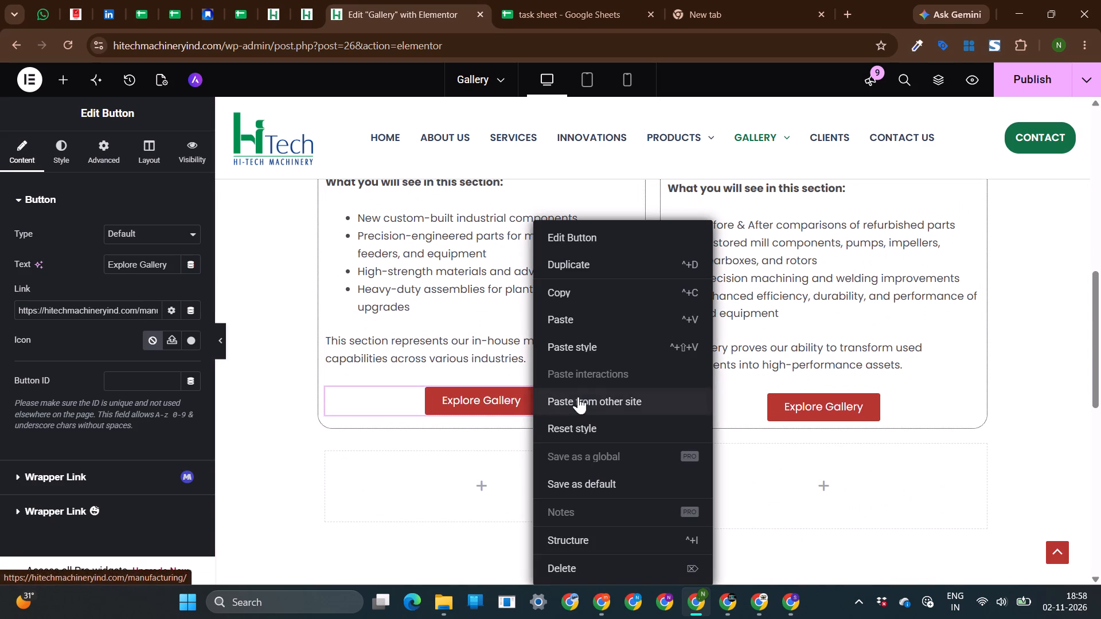
left_click(583, 350)
left_click(897, 411)
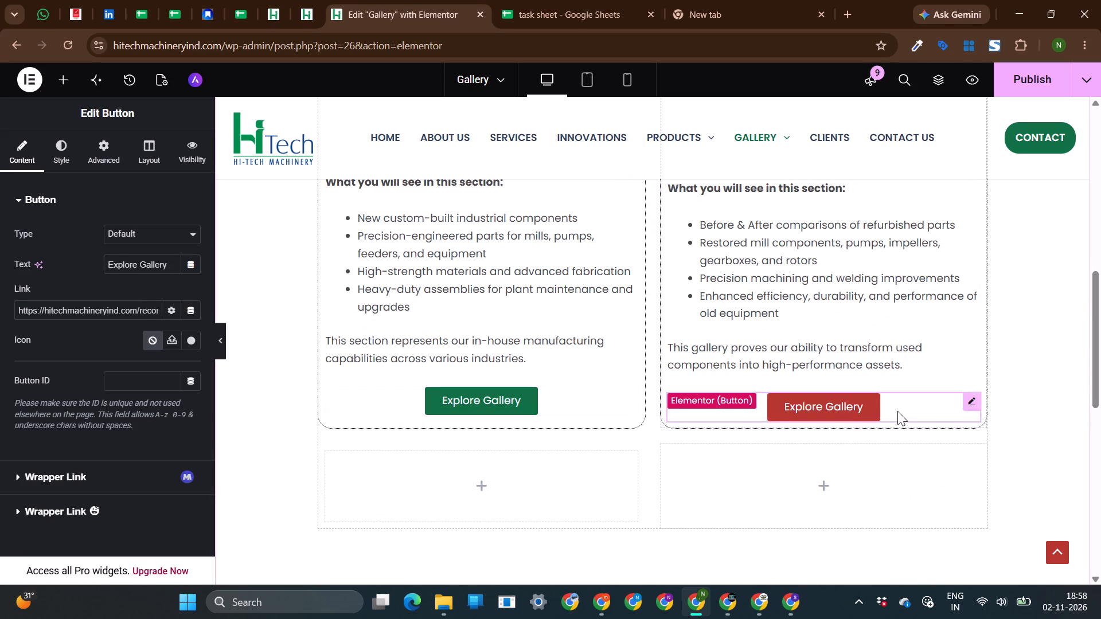
right_click(897, 411)
left_click(927, 340)
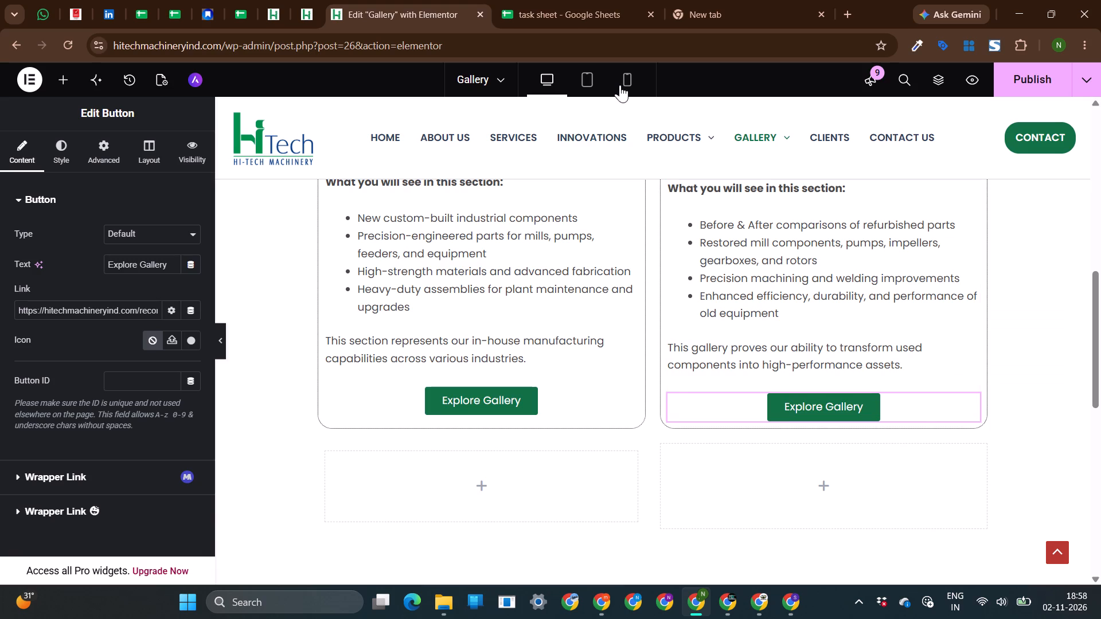
In the mobile view, try start alignment on the Manufacturing Gallery heading and set it back to centre.
left_click(620, 81)
scroll(638, 338, "down", 1)
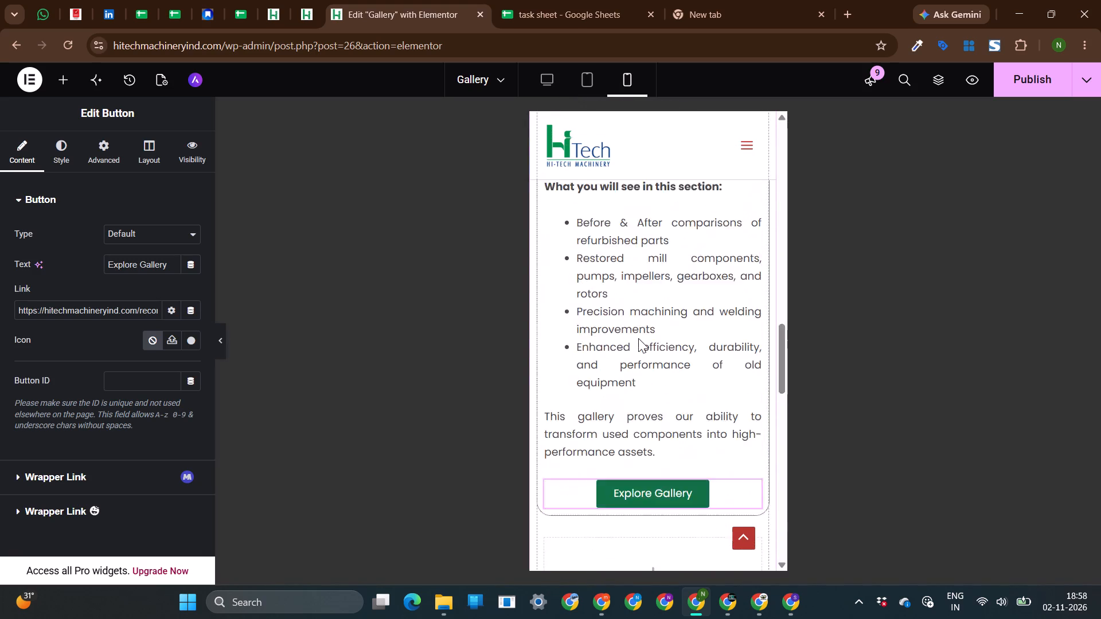
scroll(638, 338, "down", 1)
scroll(638, 338, "up", 5)
scroll(713, 344, "up", 1)
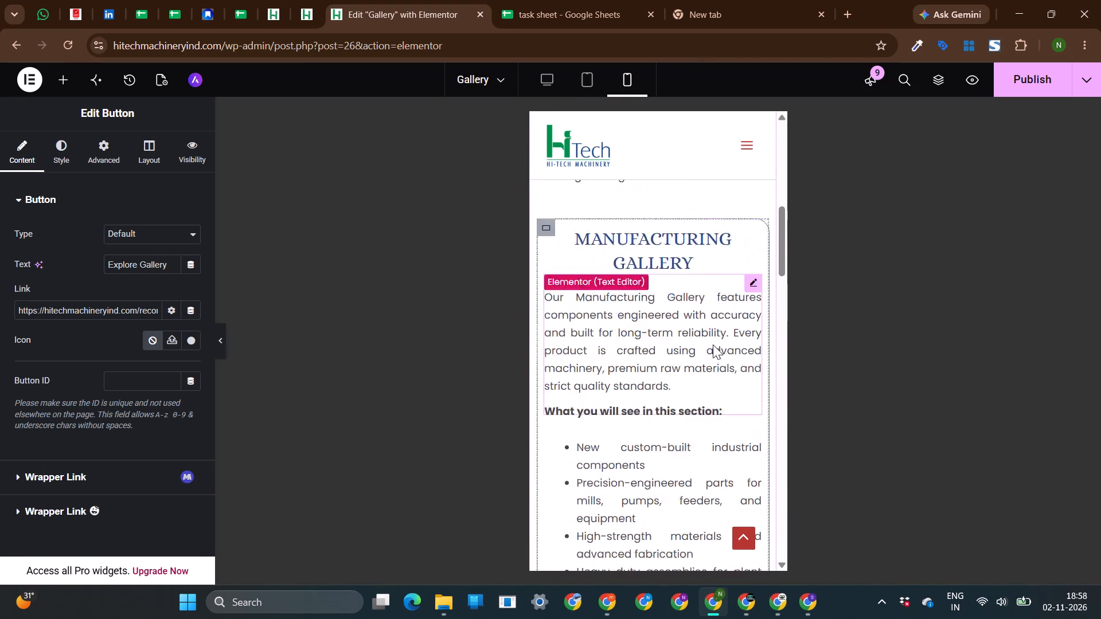
scroll(713, 344, "up", 1)
left_click(602, 299)
left_click(75, 148)
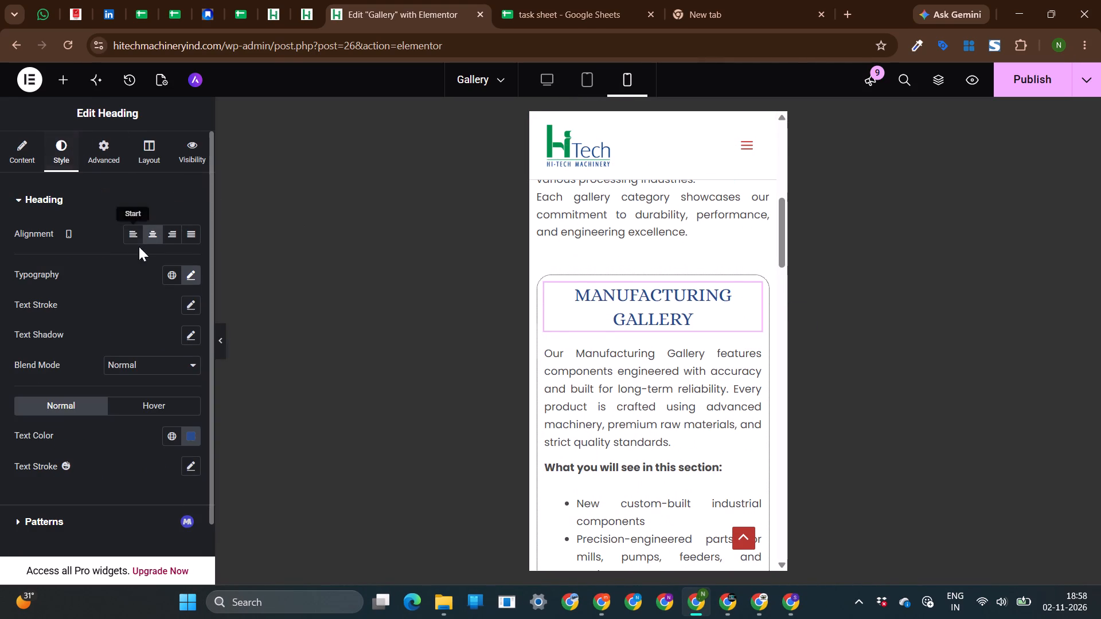
left_click(134, 236)
left_click(153, 230)
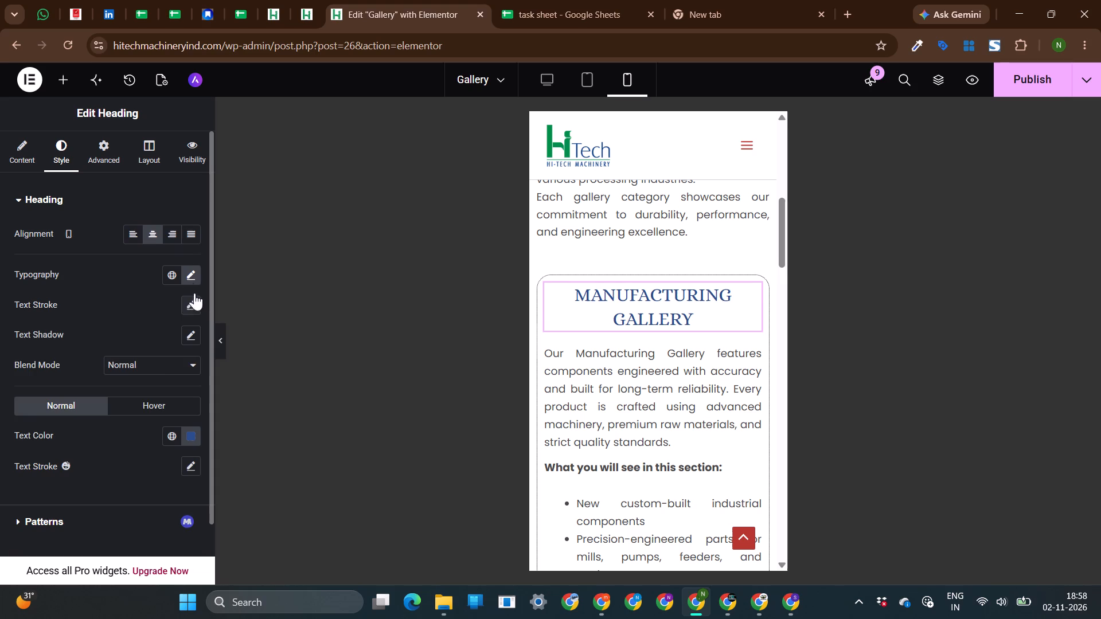
Set the Manufacturing Gallery heading's mobile font size to 25 px.
left_click(189, 273)
left_click(178, 387)
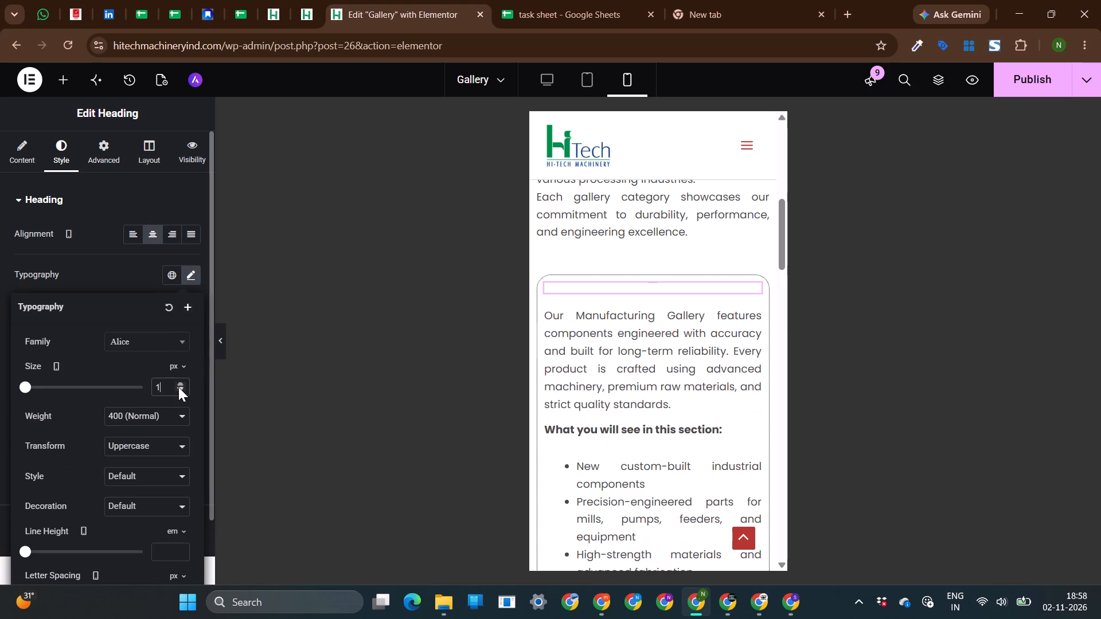
left_click(178, 387)
left_click(176, 380)
left_click(167, 394)
key("BackSpace")
key("BackSpace")
key("BackSpace")
type("20")
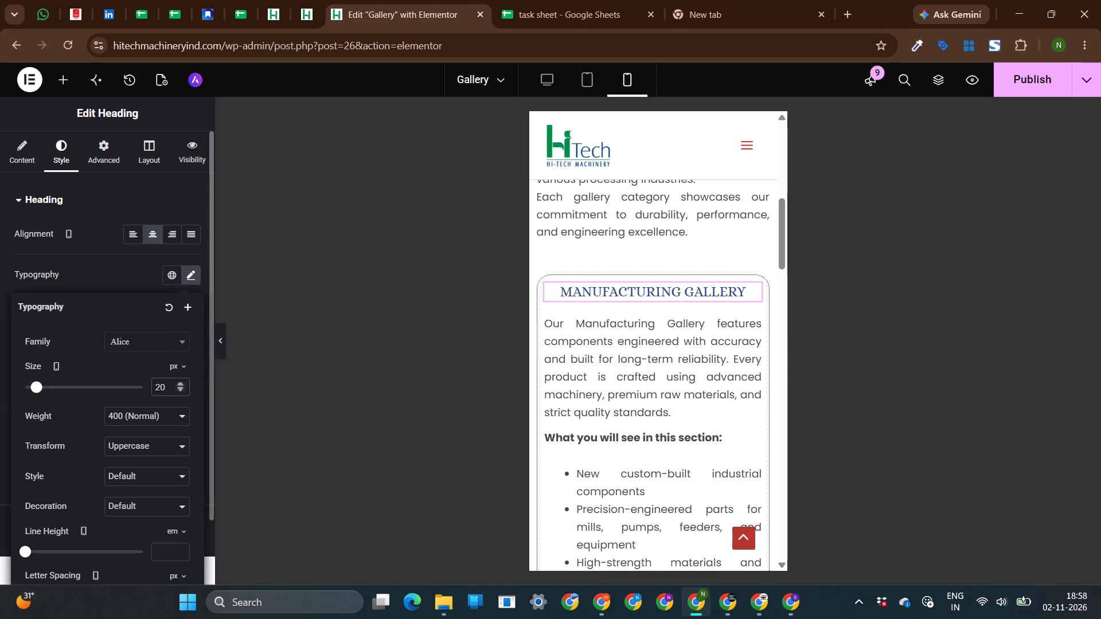
triple_click(178, 383)
triple_click(178, 383)
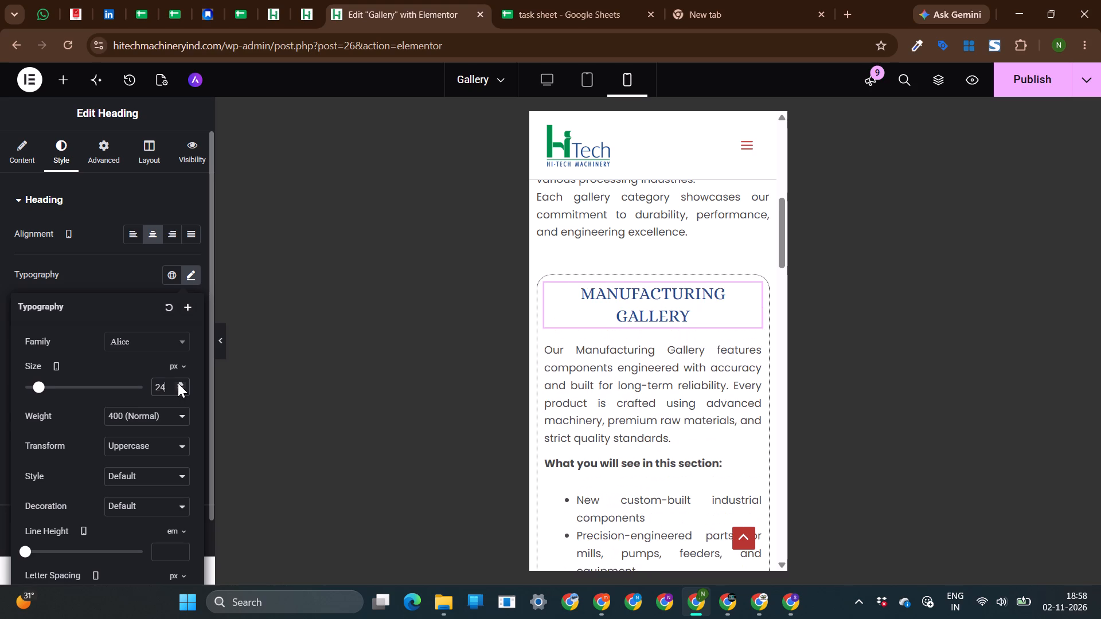
left_click(178, 383)
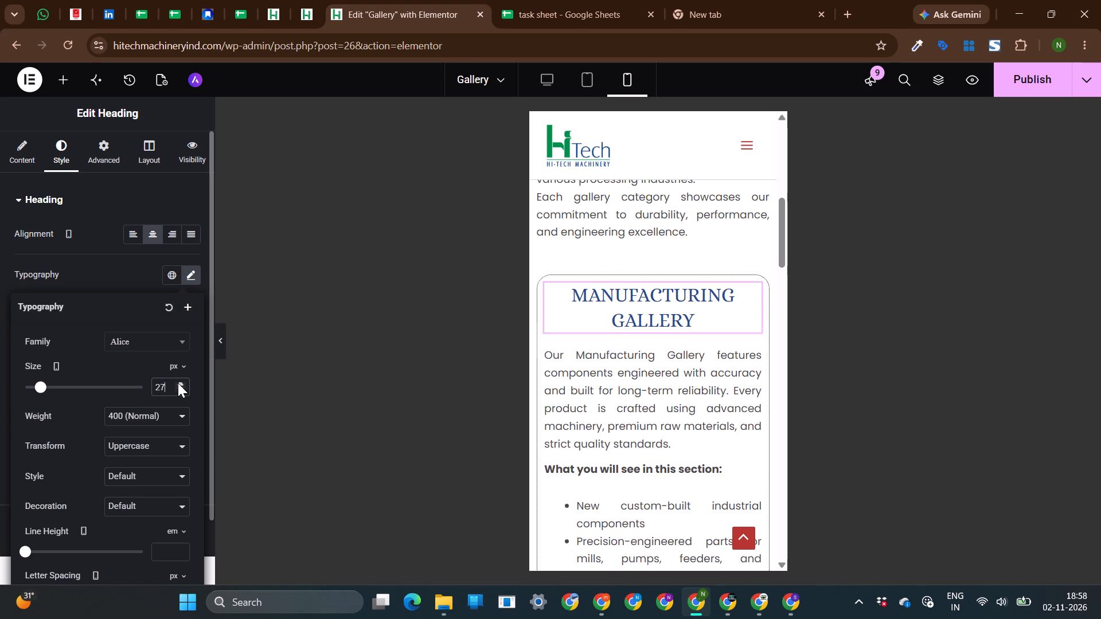
left_click(178, 389)
left_click(178, 389)
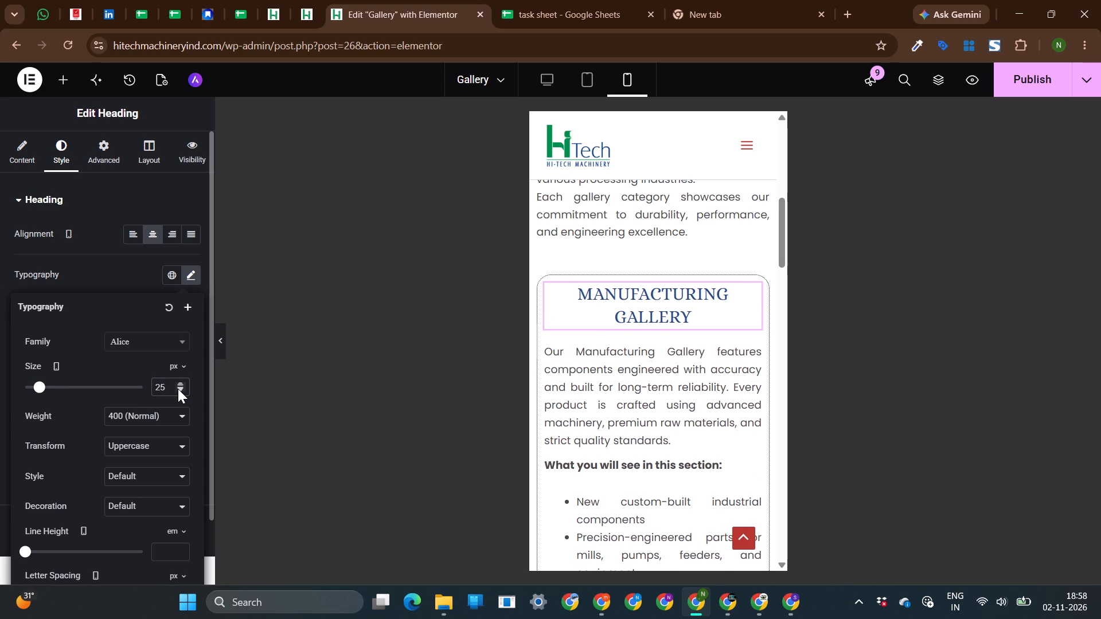
Apply the resized Manufacturing Gallery heading's style to the Reconditioning / Refurbishing Gallery heading in the mobile view.
right_click(692, 314)
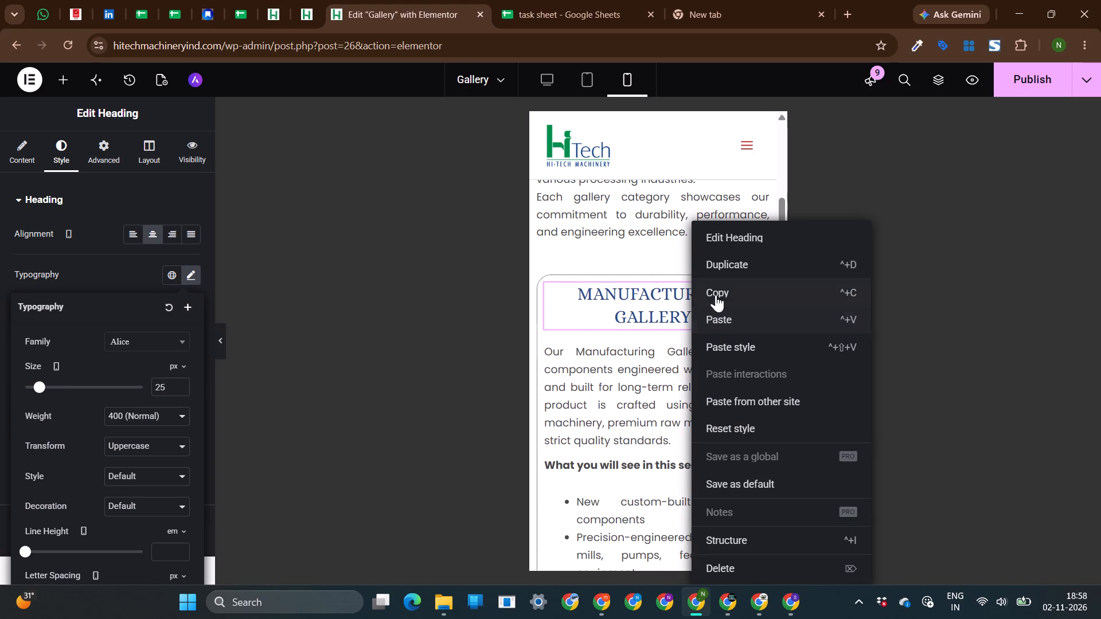
left_click(716, 293)
scroll(716, 293, "down", 5)
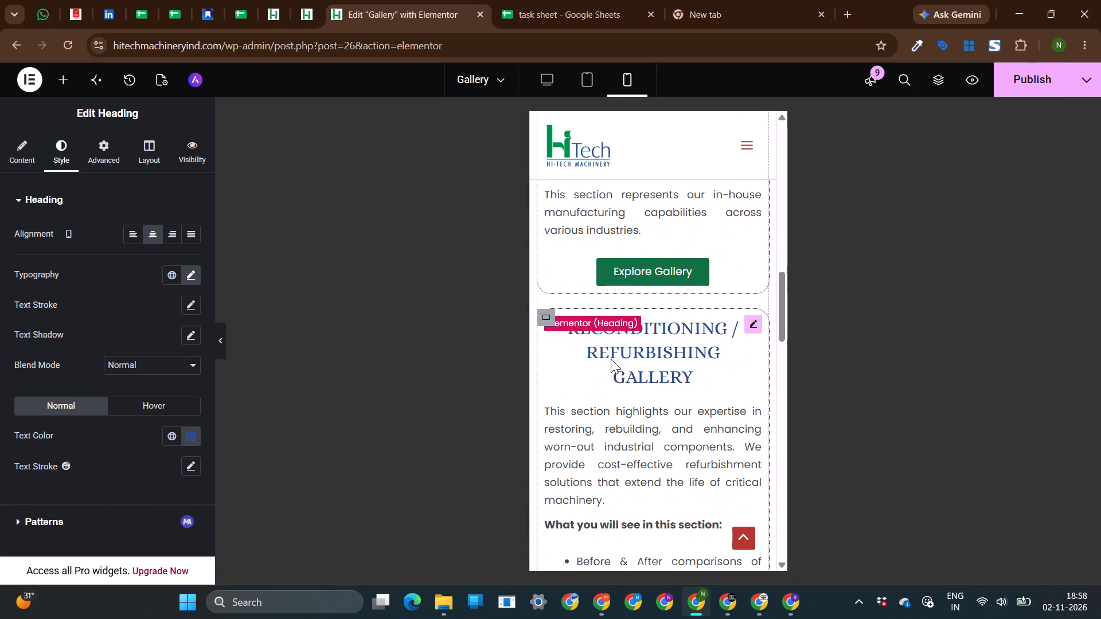
left_click(601, 370)
right_click(601, 370)
left_click(686, 348)
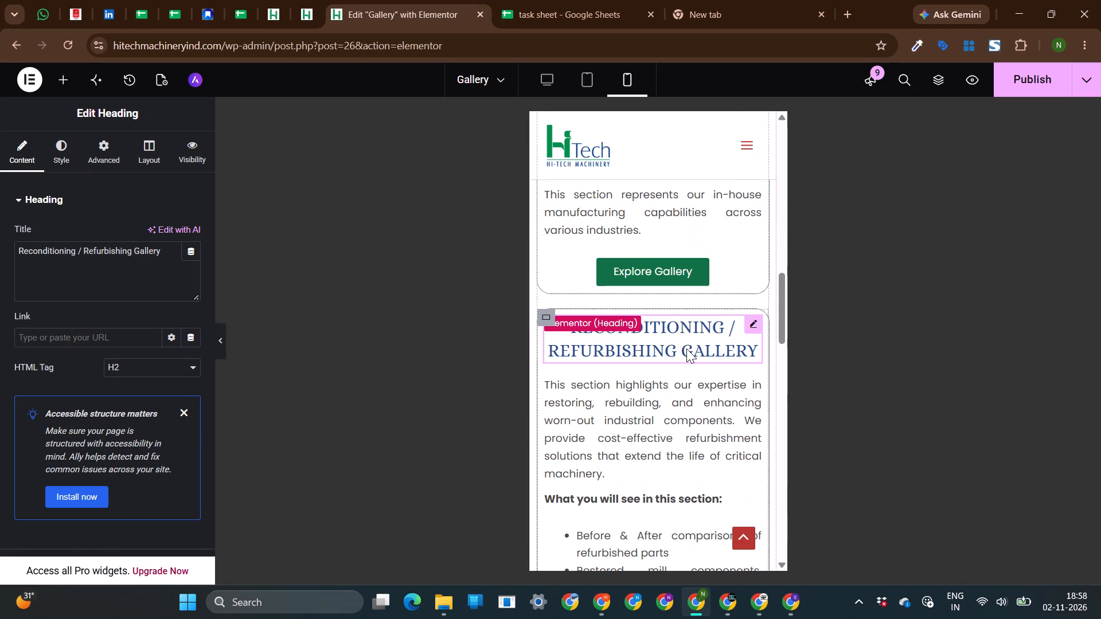
Publish the restyled Gallery page.
left_click(1019, 76)
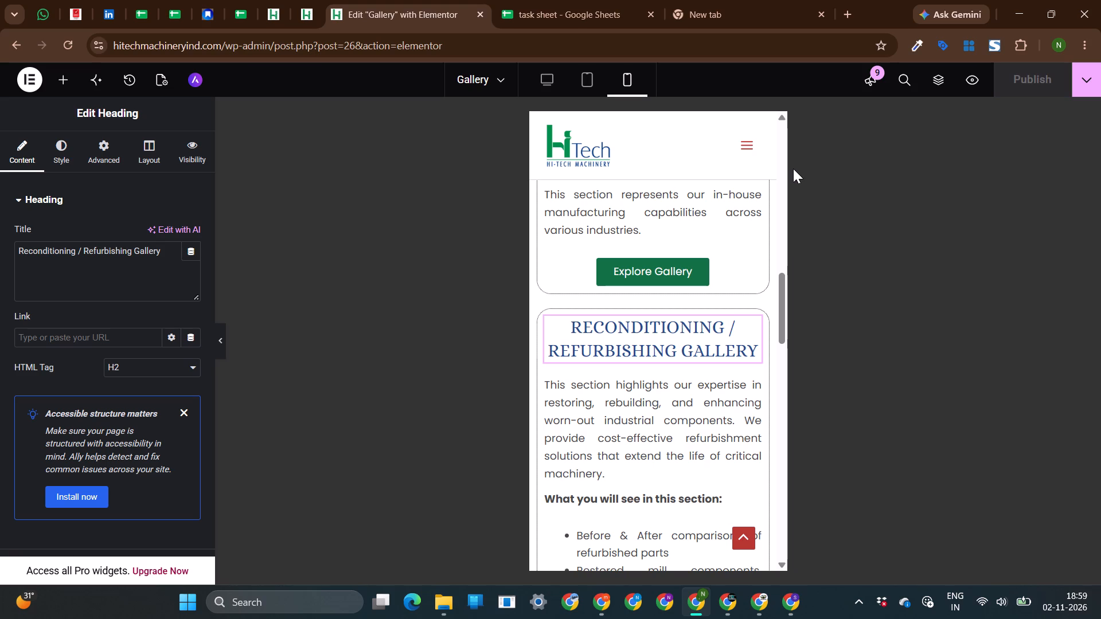
scroll(700, 299, "down", 3)
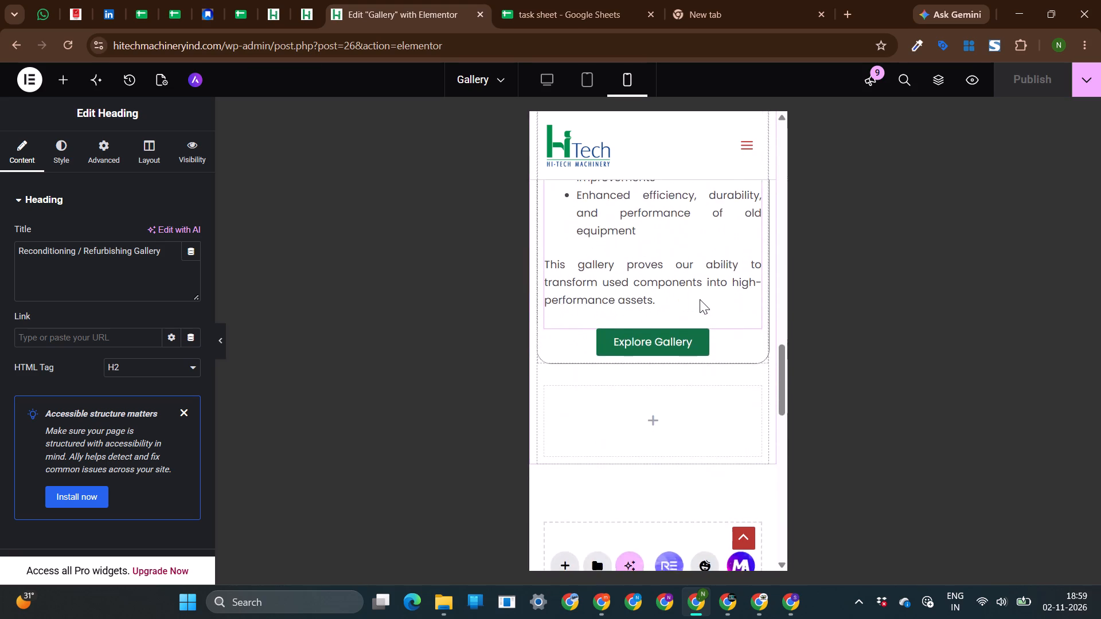
Leave the Gallery page editor and open the live Manufacturing gallery page to check its banner, heading and menu colours.
scroll(700, 299, "up", 2)
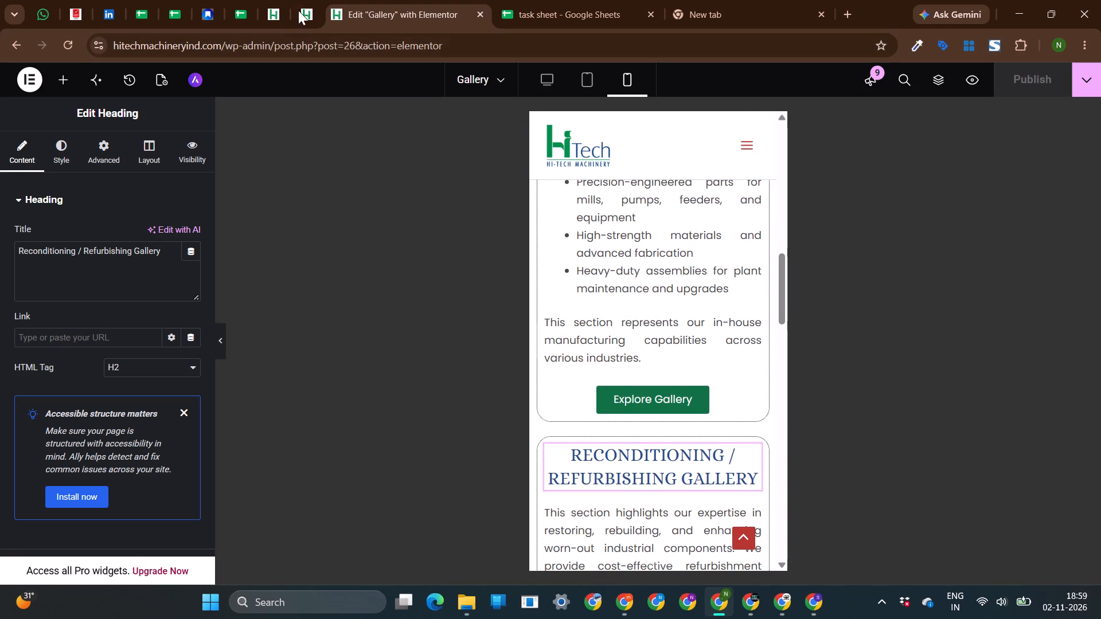
left_click(13, 41)
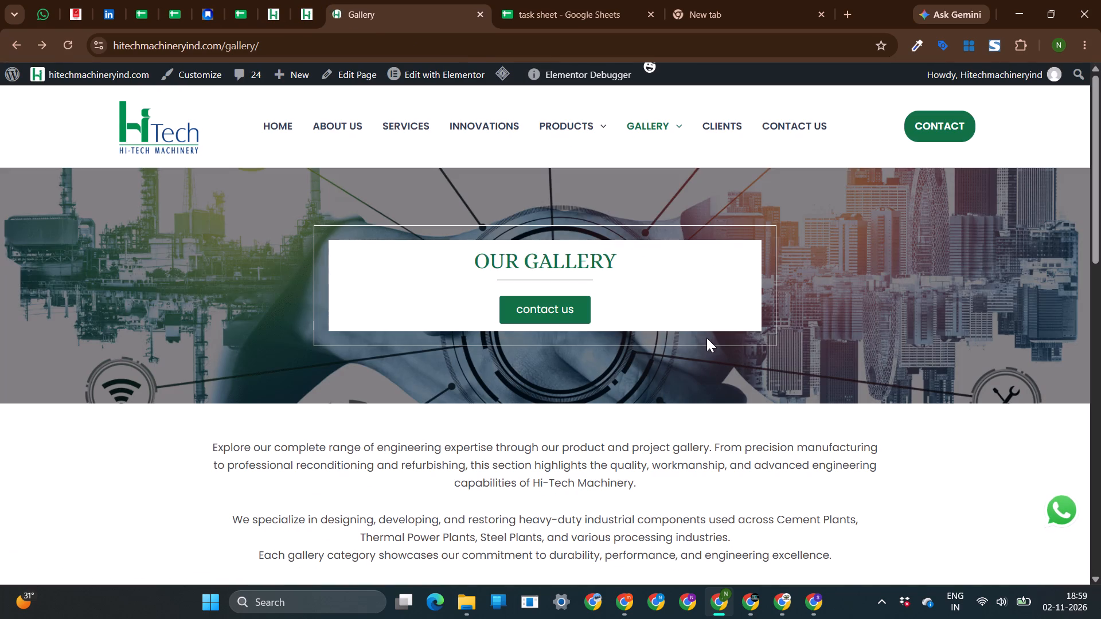
left_click(666, 152)
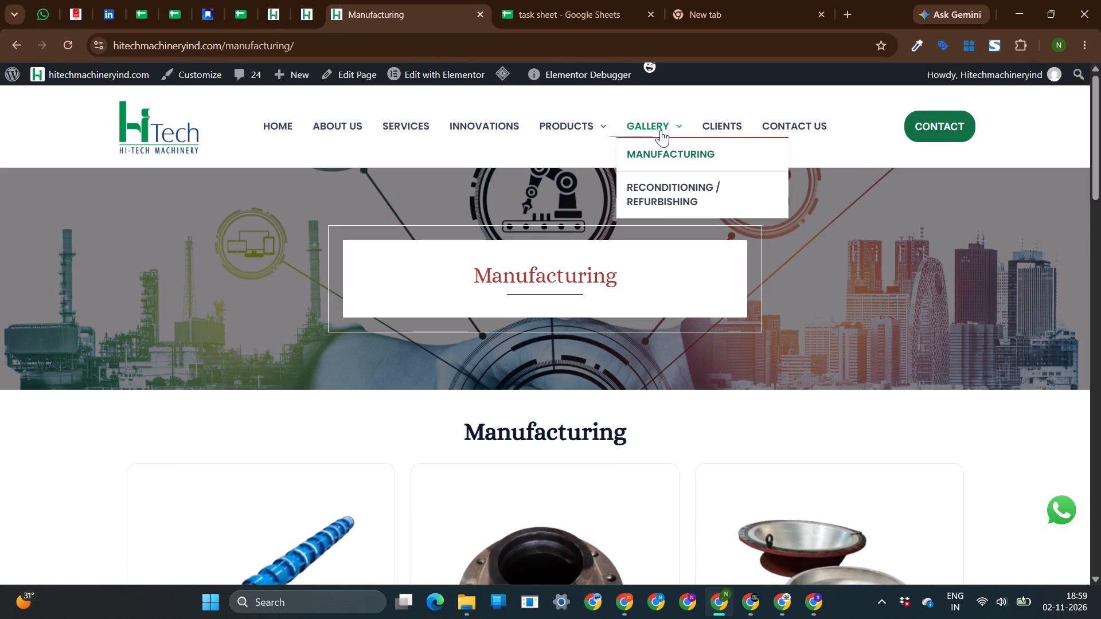
scroll(470, 210, "down", 2)
scroll(470, 210, "up", 2)
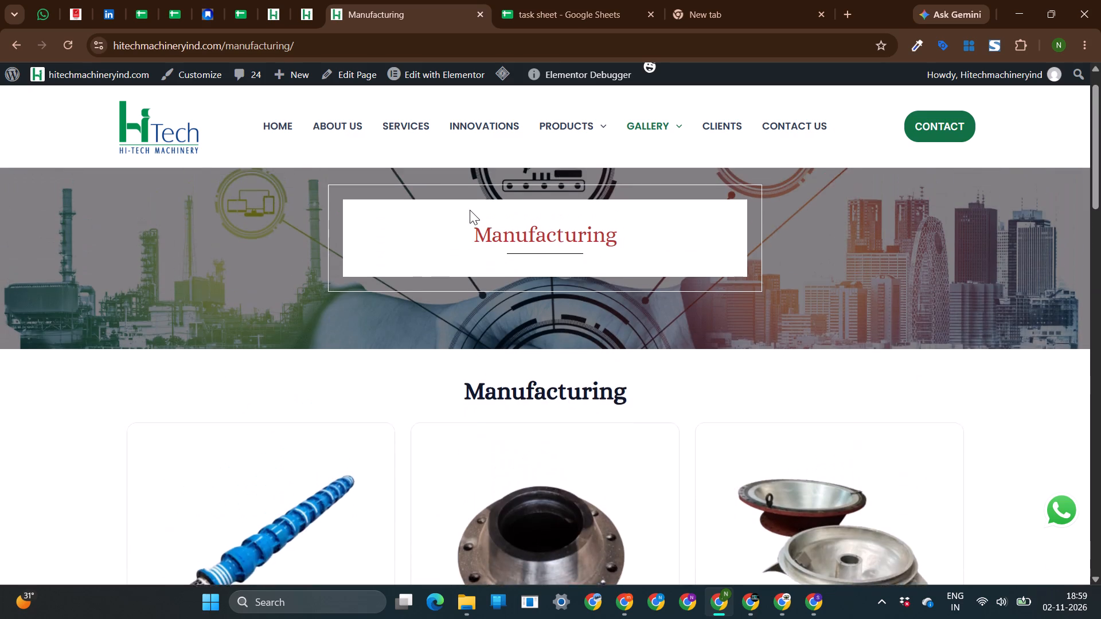
Switch to the site's live home page and open the theme Customizer for it.
left_click(278, 0)
left_click(64, 70)
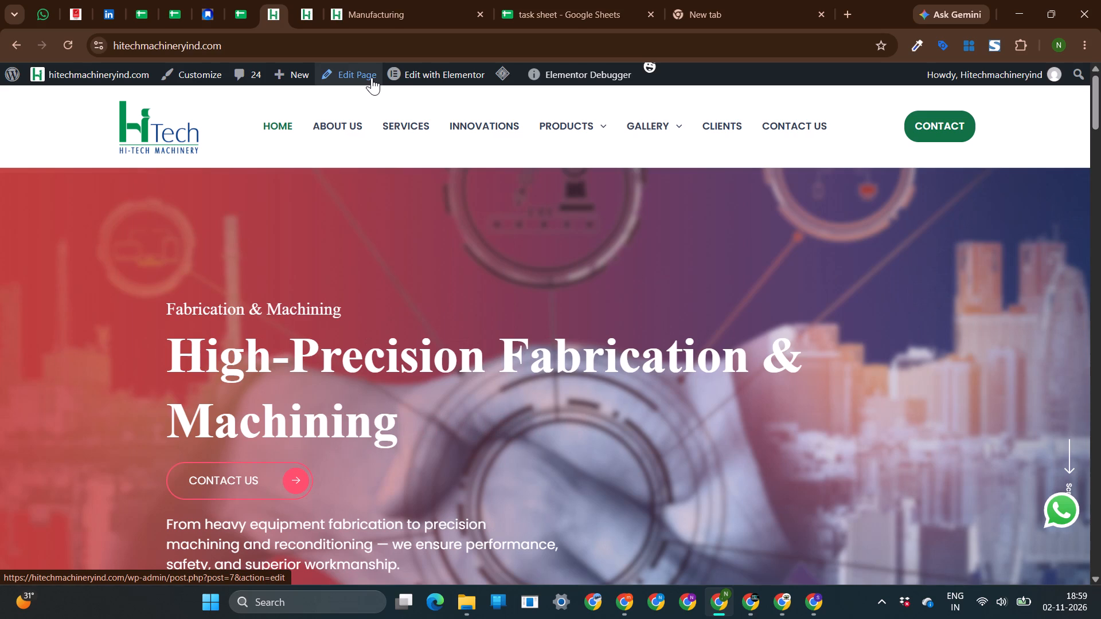
left_click(210, 73)
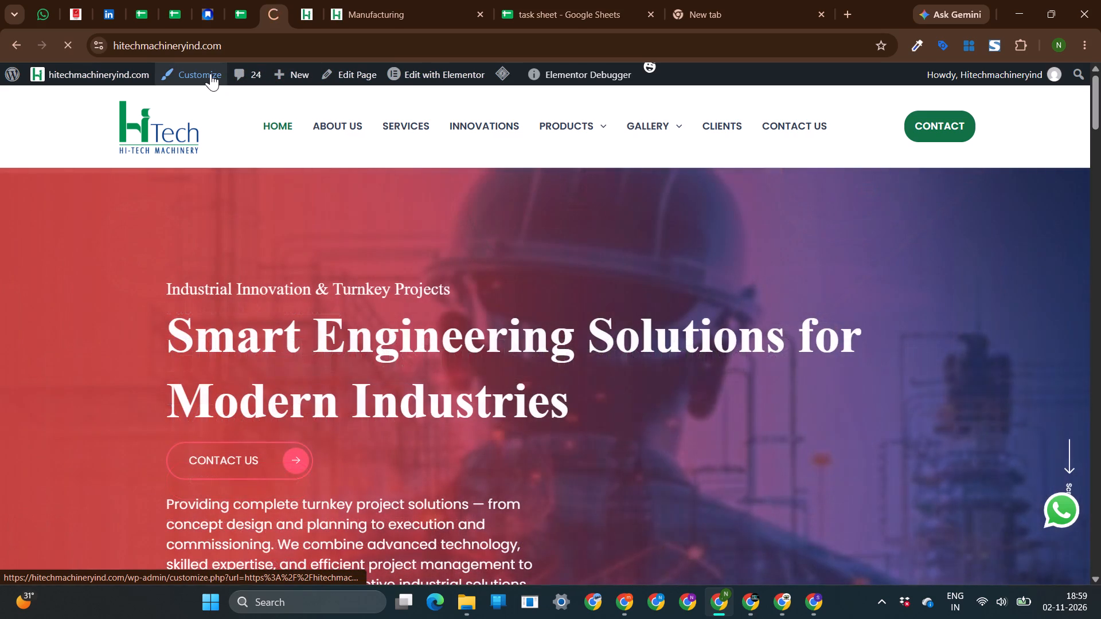